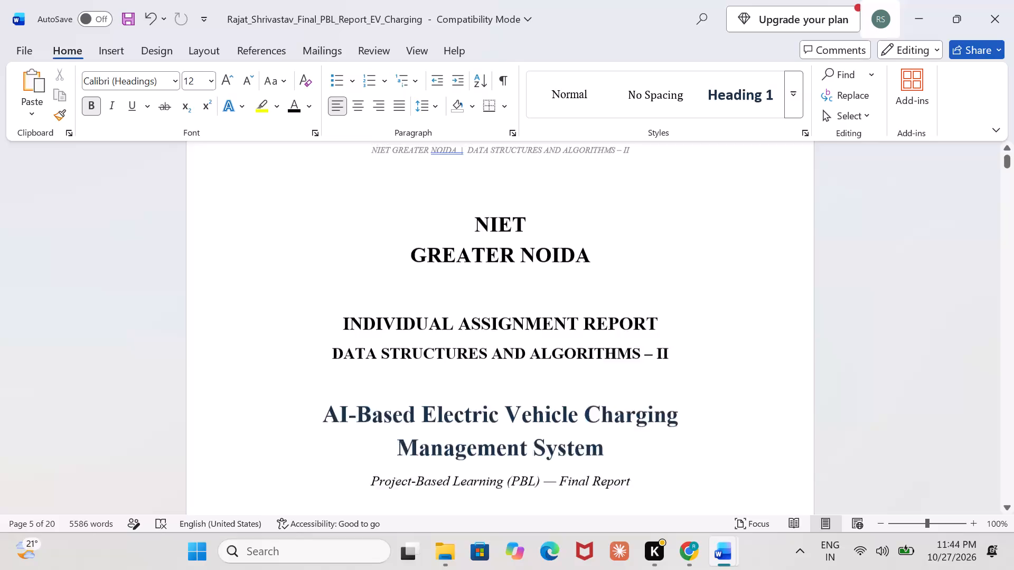
Change the font colour of the Executive Summary heading on page 3 to black.
scroll(531, 289, "down", 4)
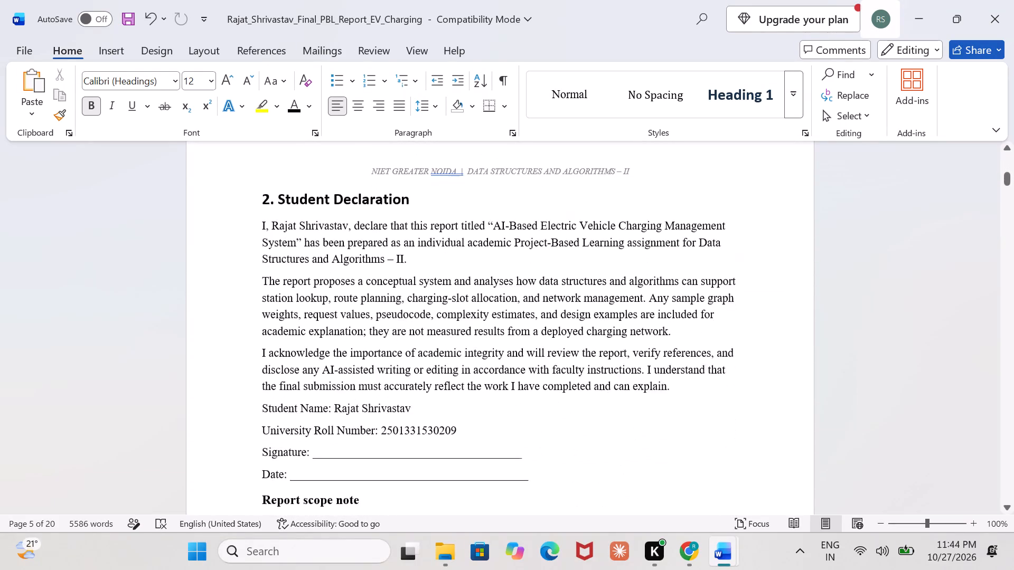
scroll(531, 289, "down", 5)
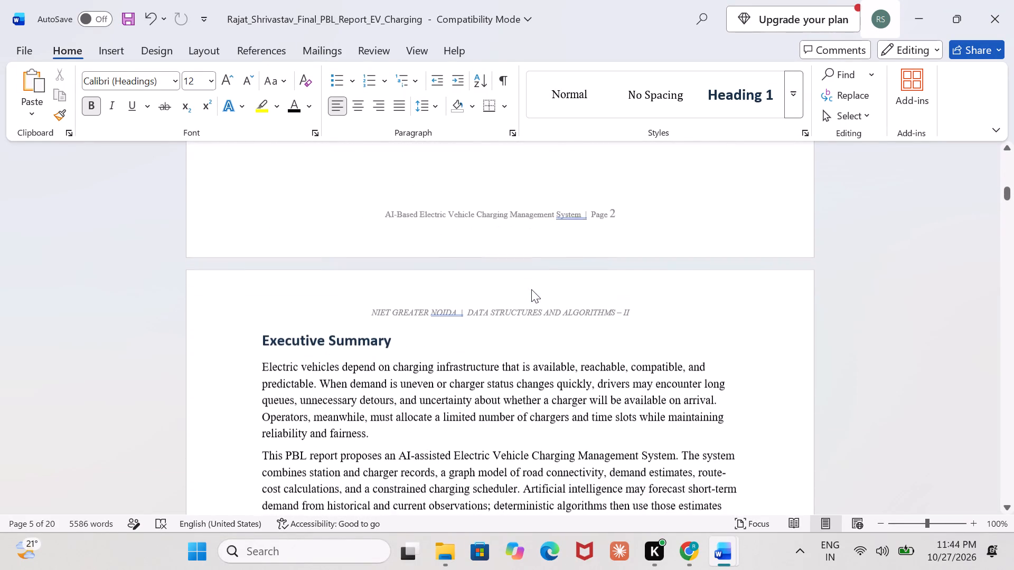
scroll(531, 289, "down", 1)
left_click_drag(400, 315, 250, 324)
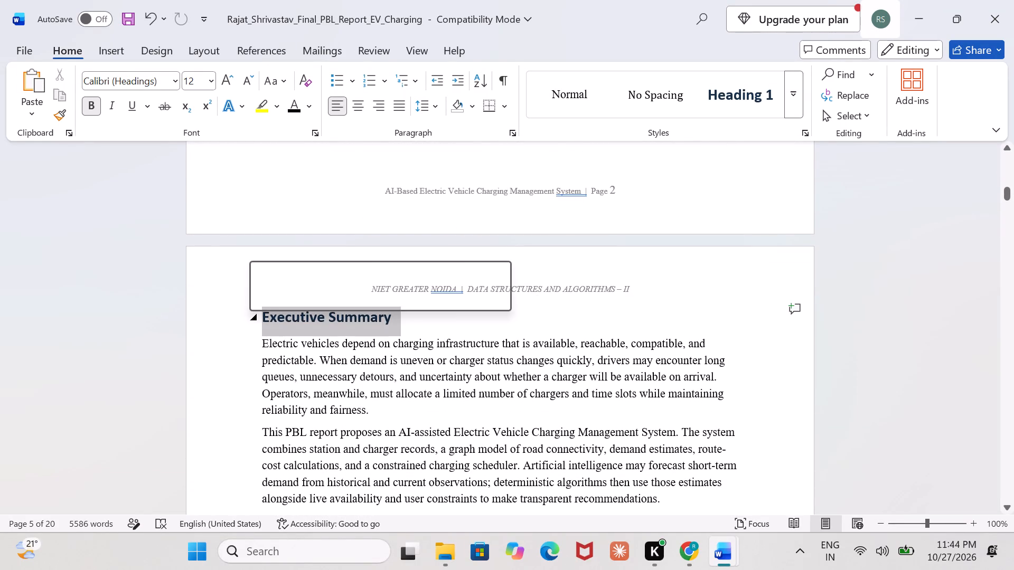
left_click(343, 301)
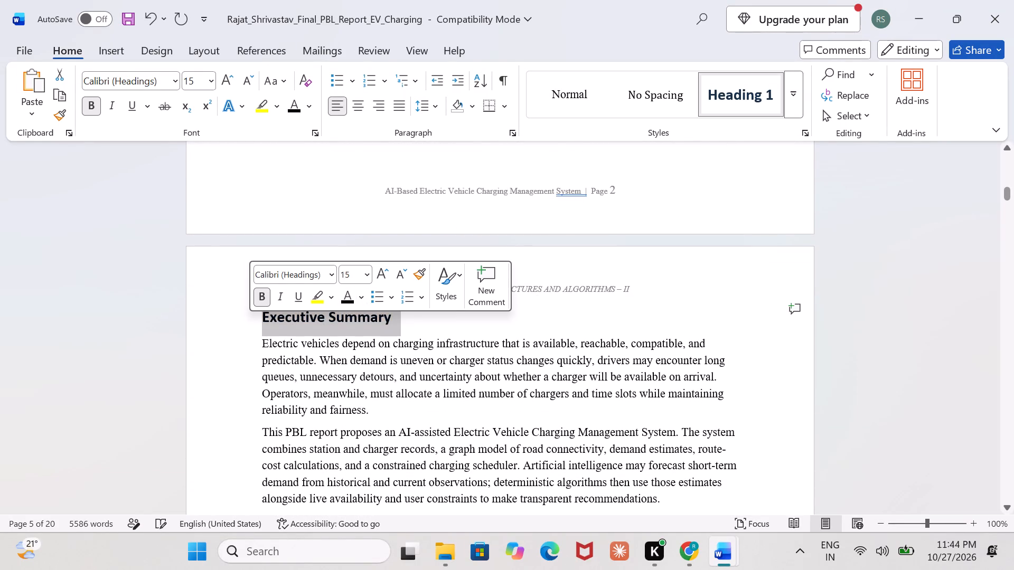
Change the font colour of the Keywords heading below the executive summary text to black.
scroll(420, 381, "down", 4)
scroll(420, 381, "up", 1)
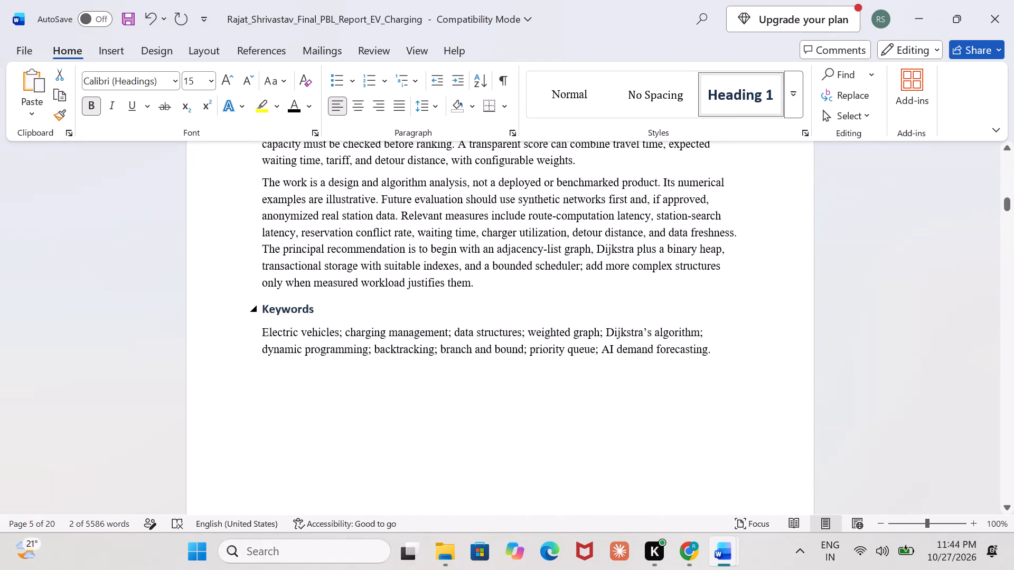
left_click_drag(320, 307, 259, 308)
left_click_drag(346, 281, 358, 283)
left_click(358, 283)
left_click(349, 315)
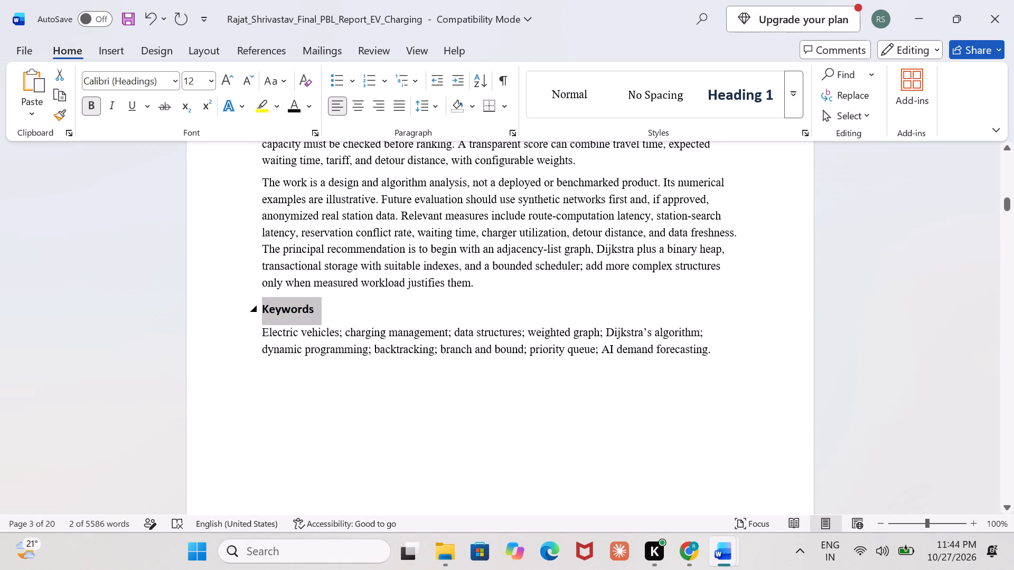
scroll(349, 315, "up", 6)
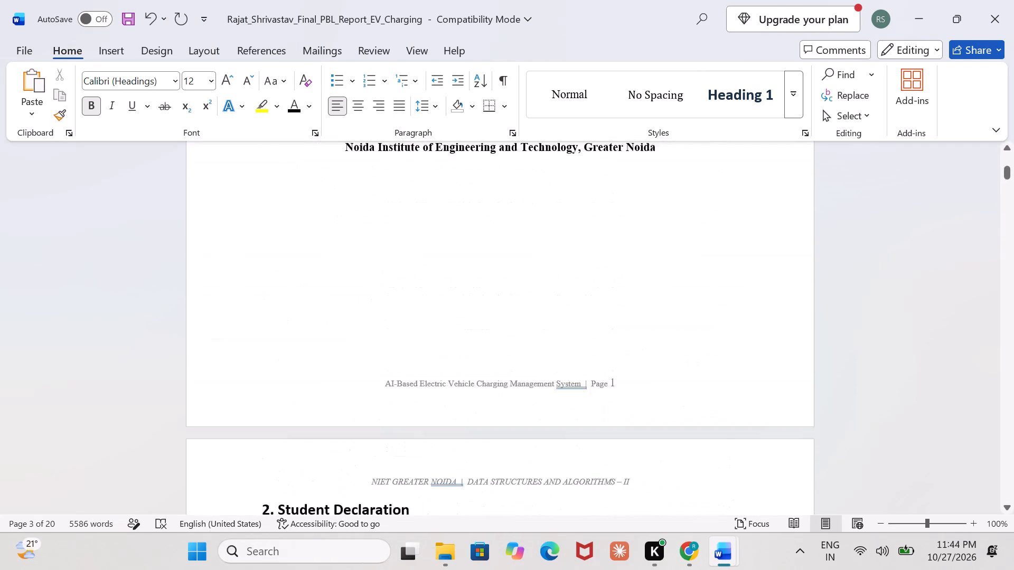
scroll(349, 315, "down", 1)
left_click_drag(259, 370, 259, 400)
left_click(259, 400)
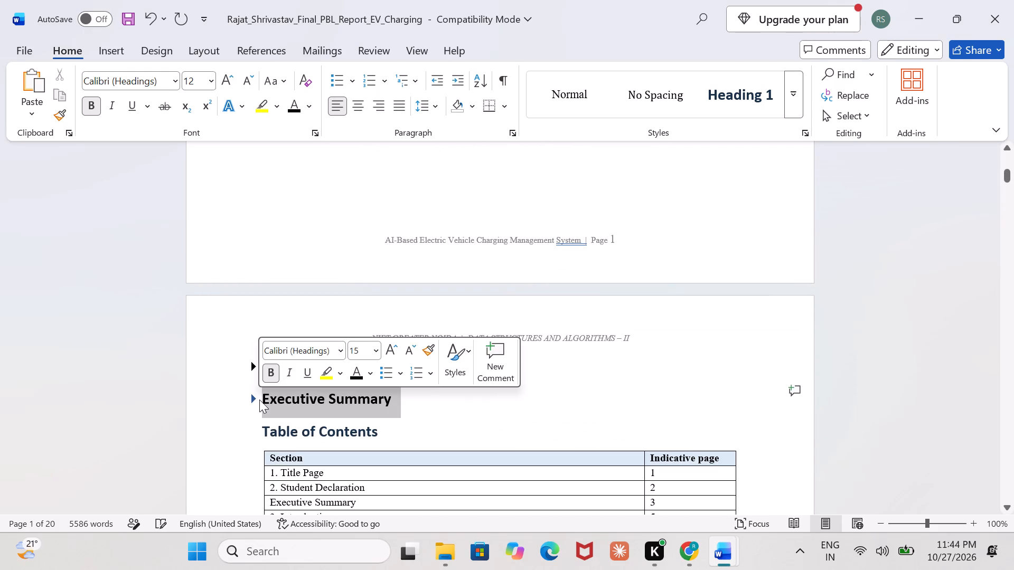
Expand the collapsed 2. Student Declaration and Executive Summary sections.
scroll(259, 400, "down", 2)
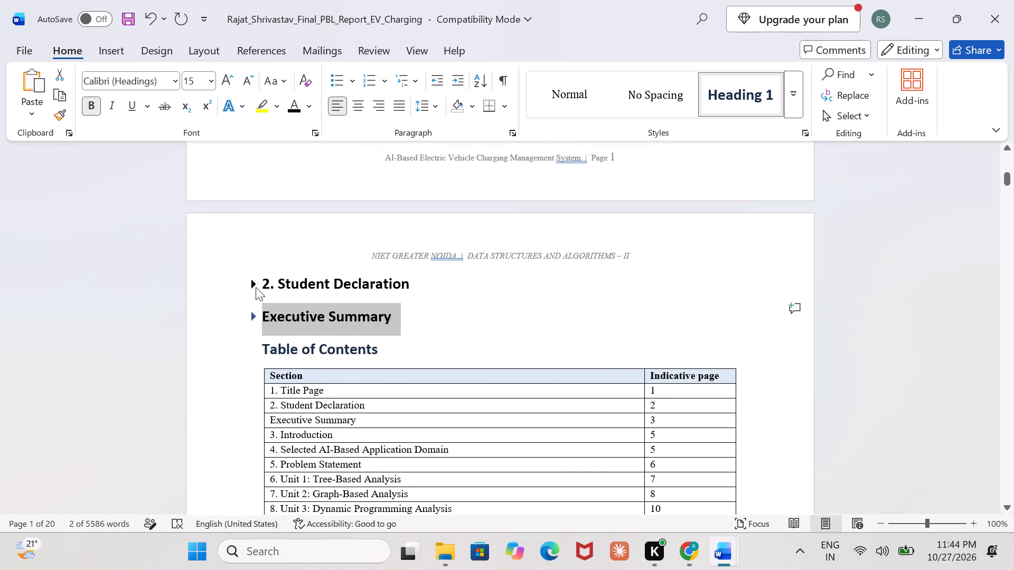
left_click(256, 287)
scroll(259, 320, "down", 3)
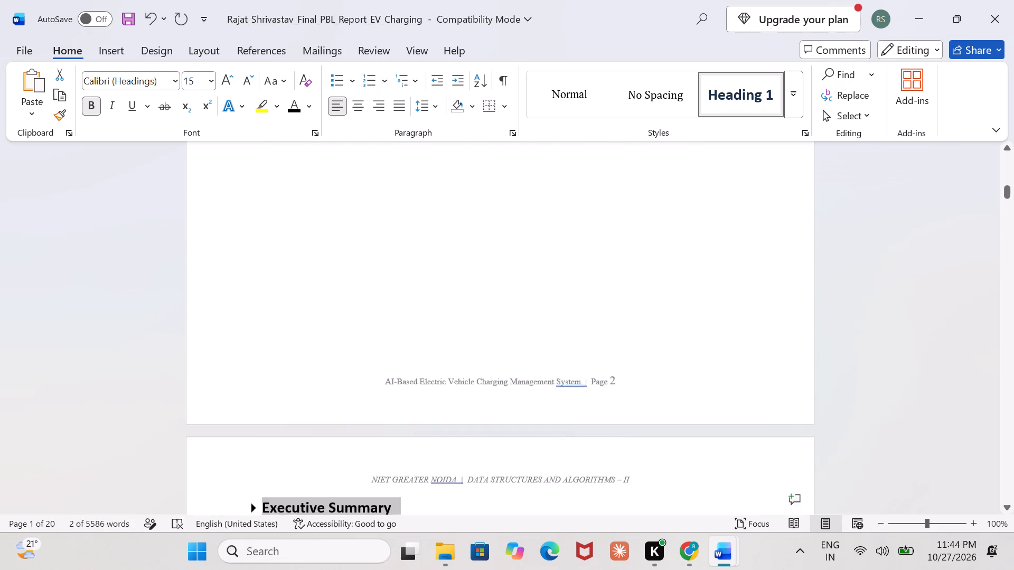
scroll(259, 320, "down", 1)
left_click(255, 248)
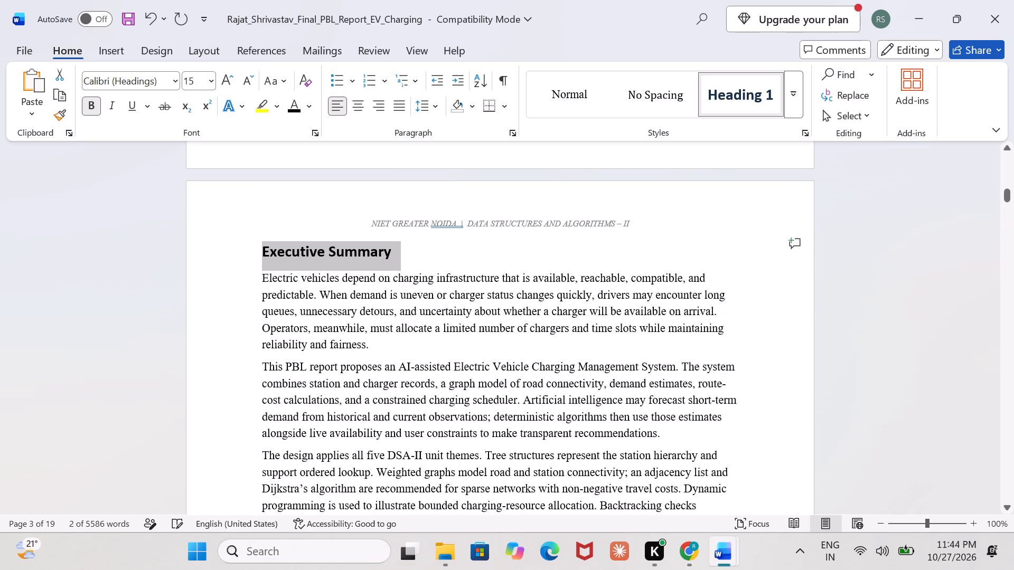
Change the font colour of the Table of Contents and Assignment rubric alignment headings on page 4 to black.
scroll(324, 341, "down", 4)
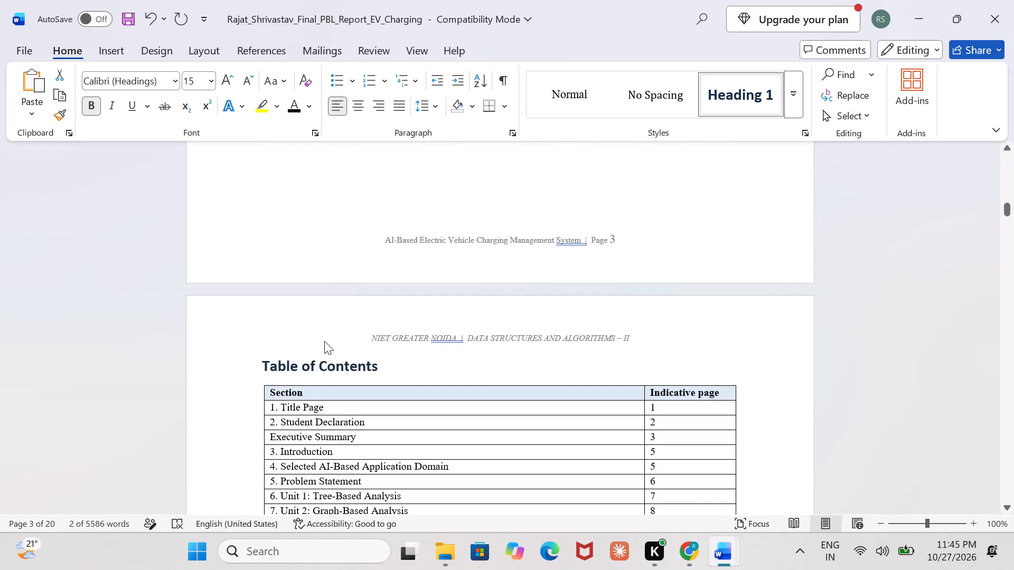
left_click_drag(389, 370, 269, 366)
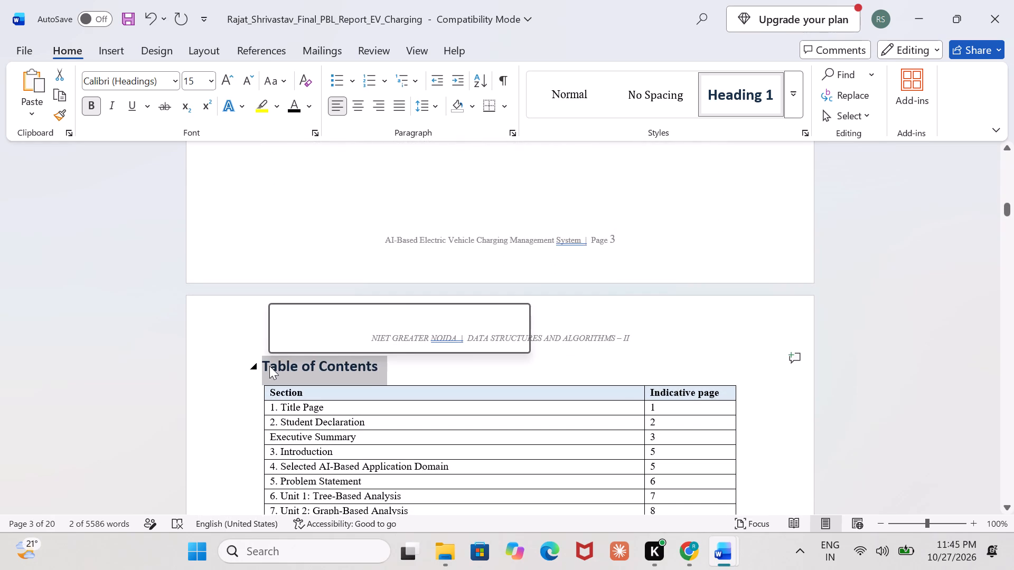
left_click(363, 342)
scroll(433, 423, "down", 1)
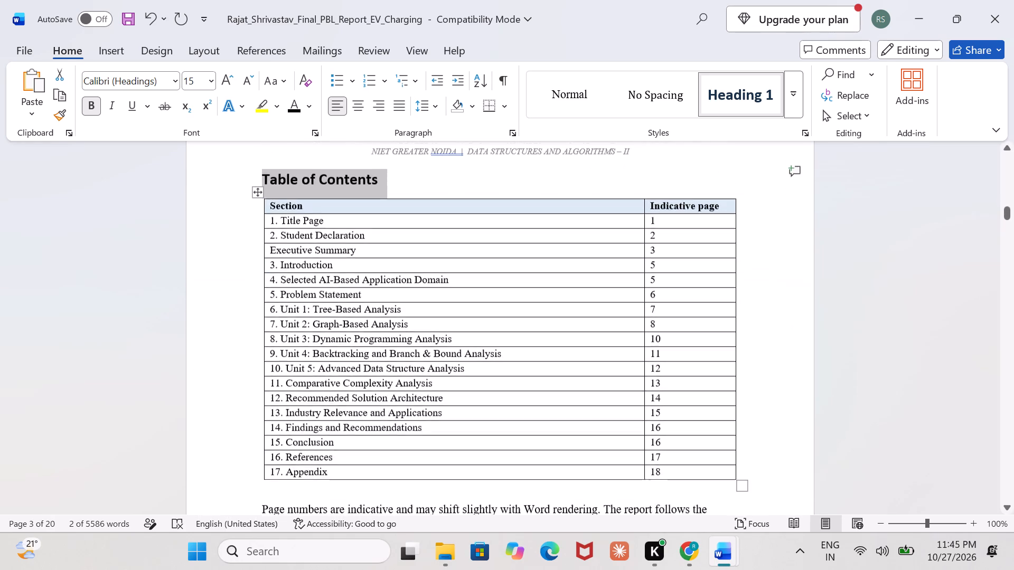
scroll(433, 423, "down", 2)
left_click_drag(424, 293, 267, 290)
left_click(368, 259)
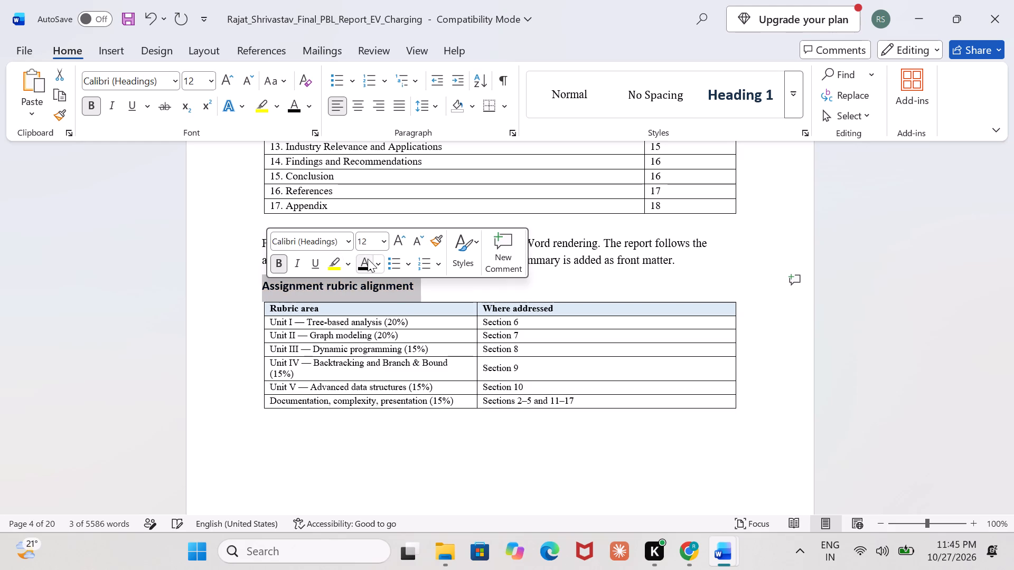
Set the font size of all text in the Assignment rubric alignment table to 12.
scroll(427, 385, "down", 1)
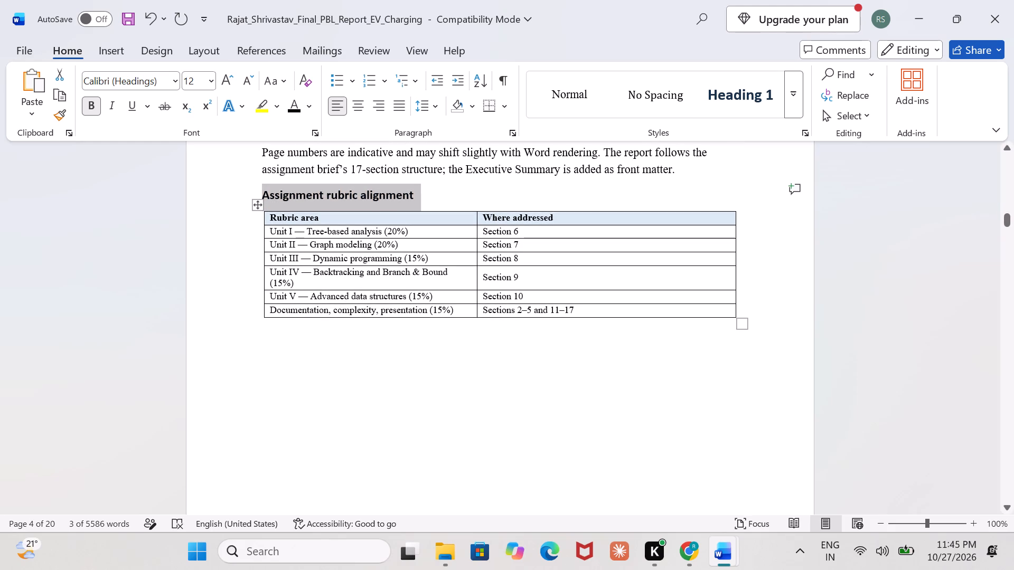
left_click_drag(695, 311, 240, 224)
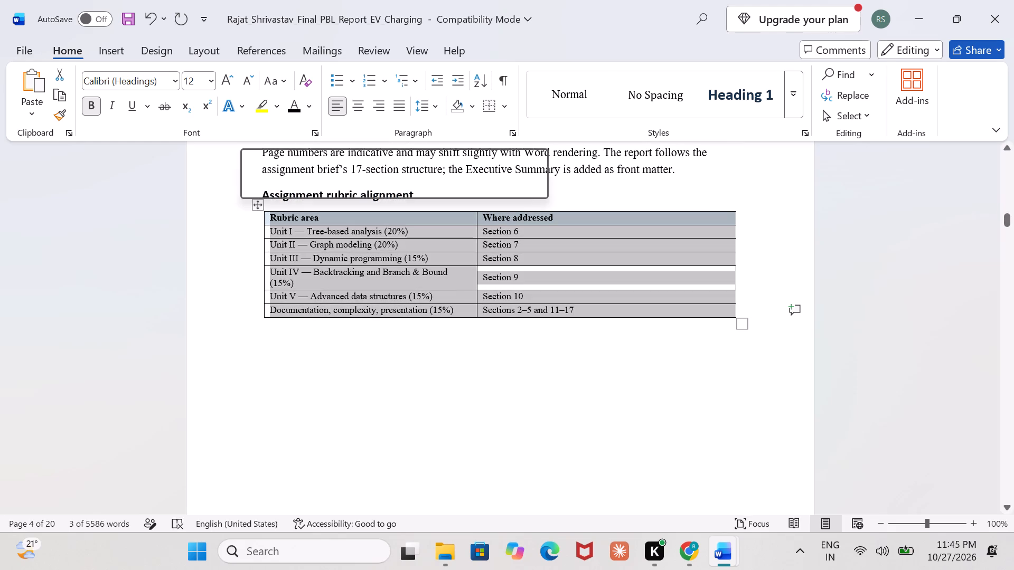
left_click(335, 163)
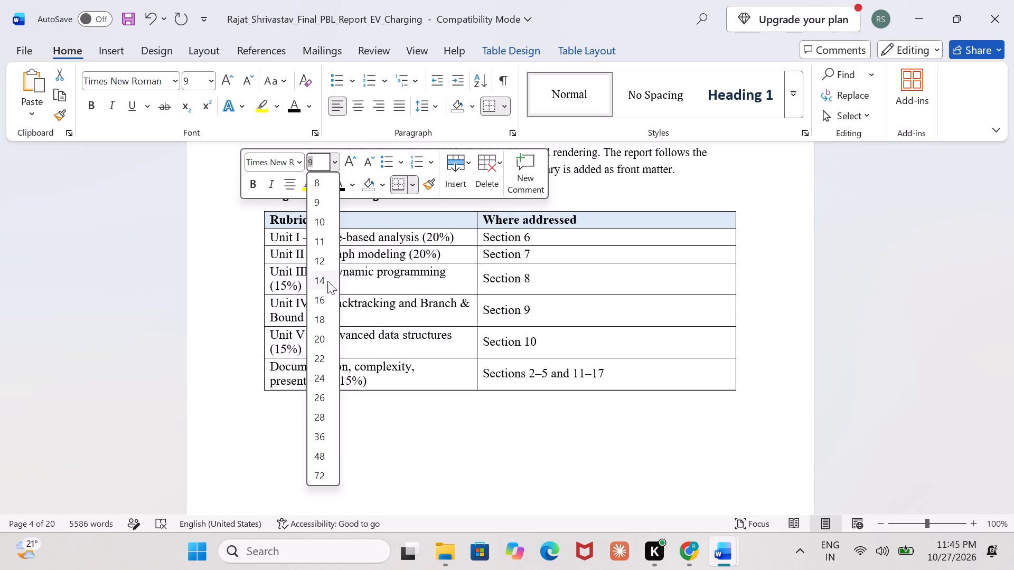
left_click(318, 255)
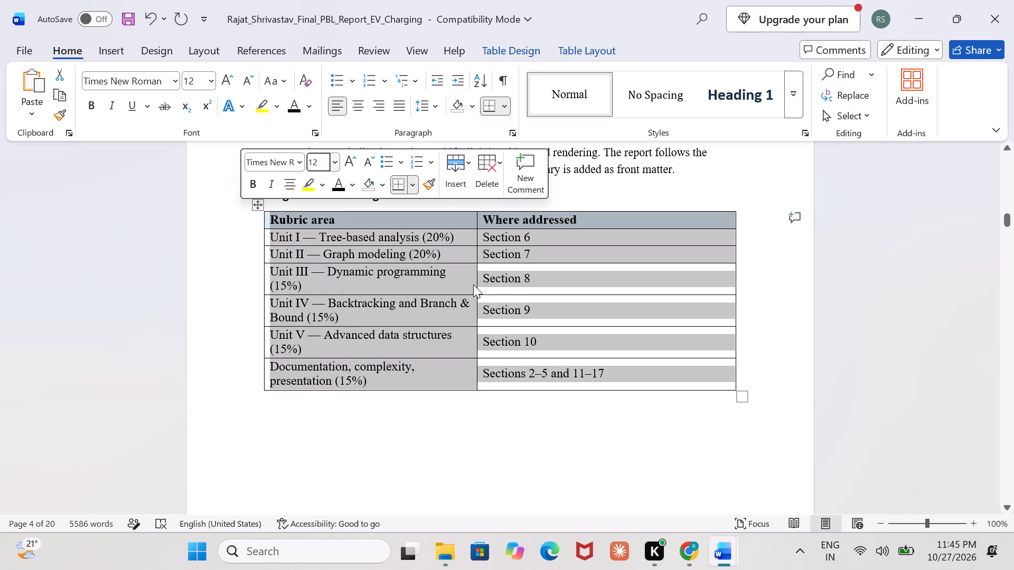
Widen the Rubric area column of the rubric table so that the Documentation, complexity, presentation (15%) entry fits on one line.
left_click_drag(476, 285, 493, 285)
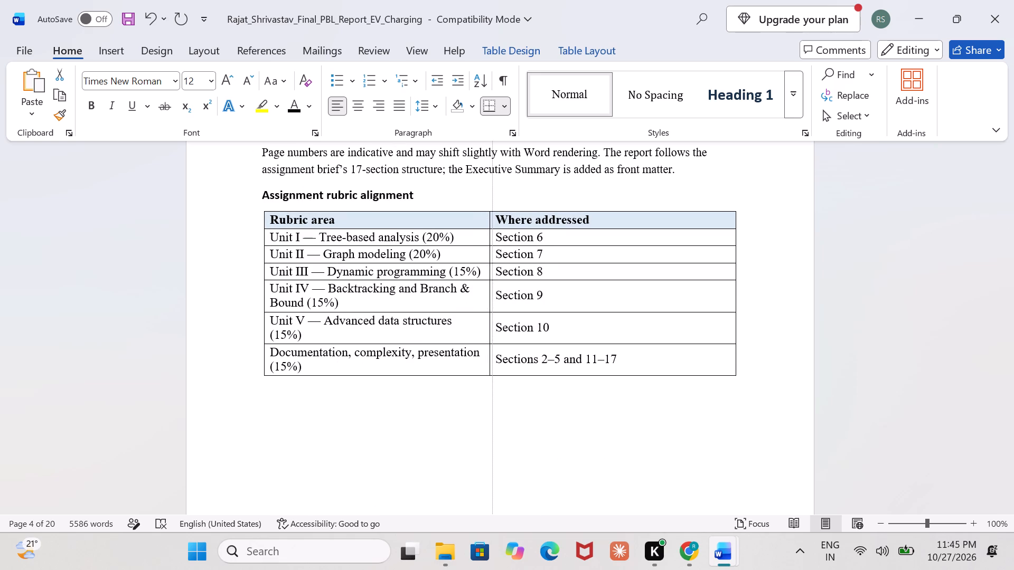
left_click_drag(493, 285, 502, 285)
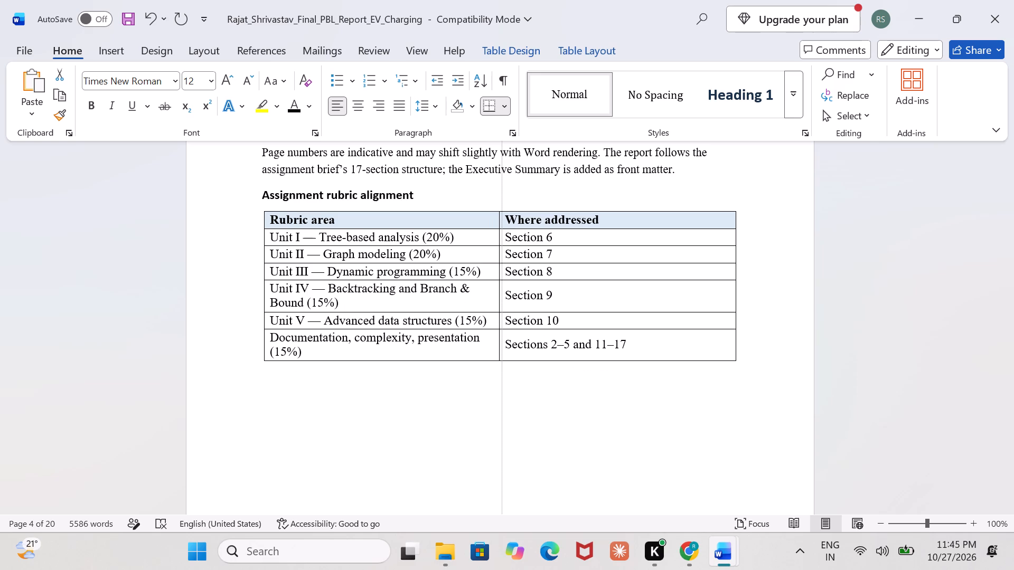
left_click_drag(502, 285, 522, 282)
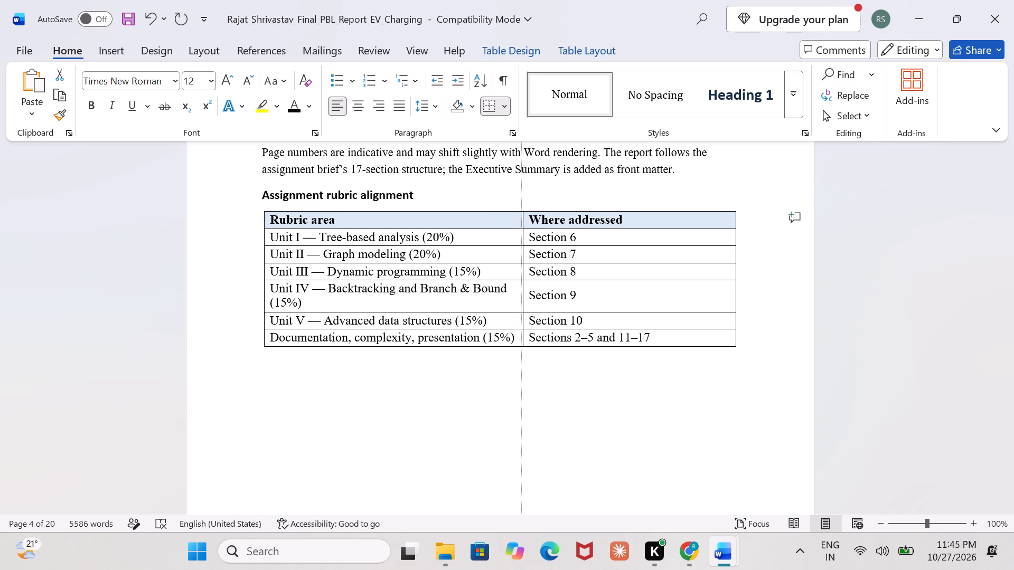
left_click_drag(522, 282, 529, 282)
left_click(584, 427)
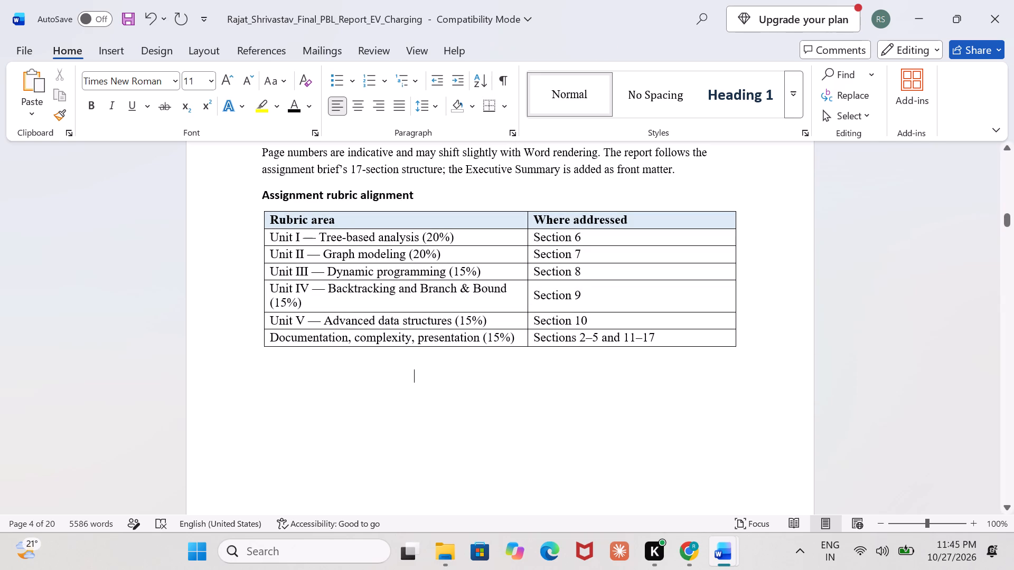
Change the font colour of the 3. Introduction and 4. Selected AI-Based Application Domain headings to black.
scroll(672, 394, "down", 2)
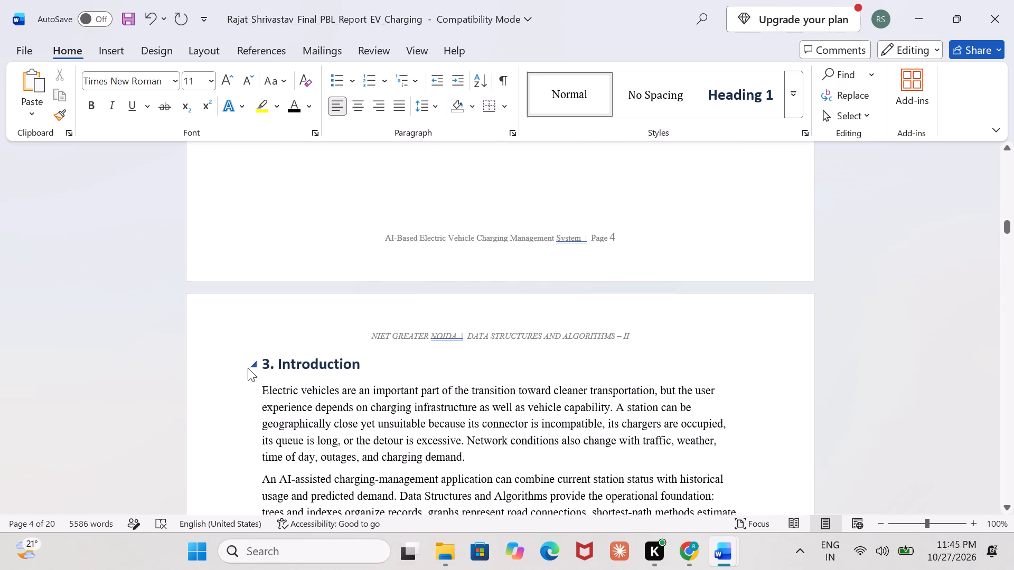
left_click_drag(374, 358, 259, 358)
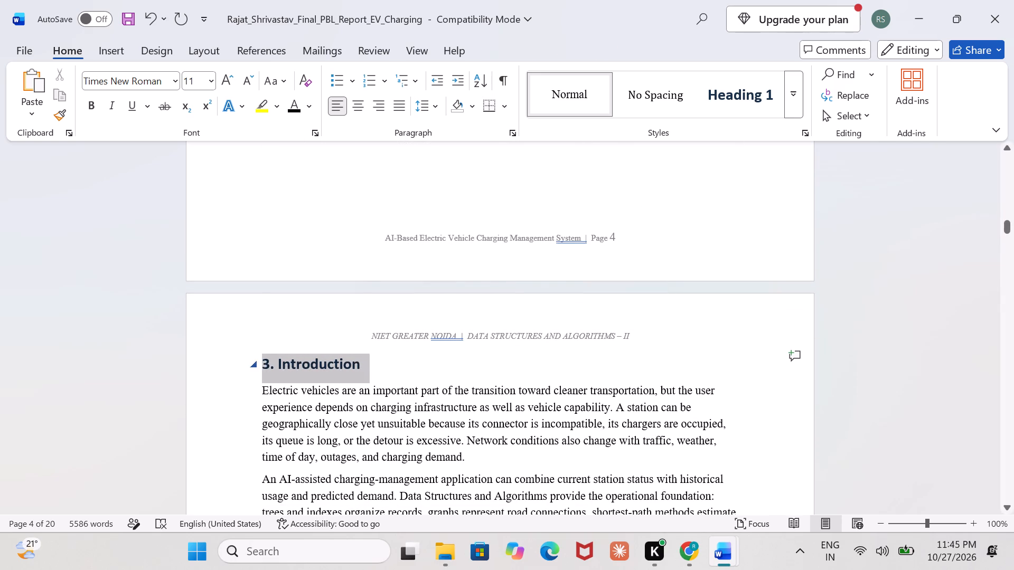
left_click_drag(259, 358, 259, 358)
left_click(358, 325)
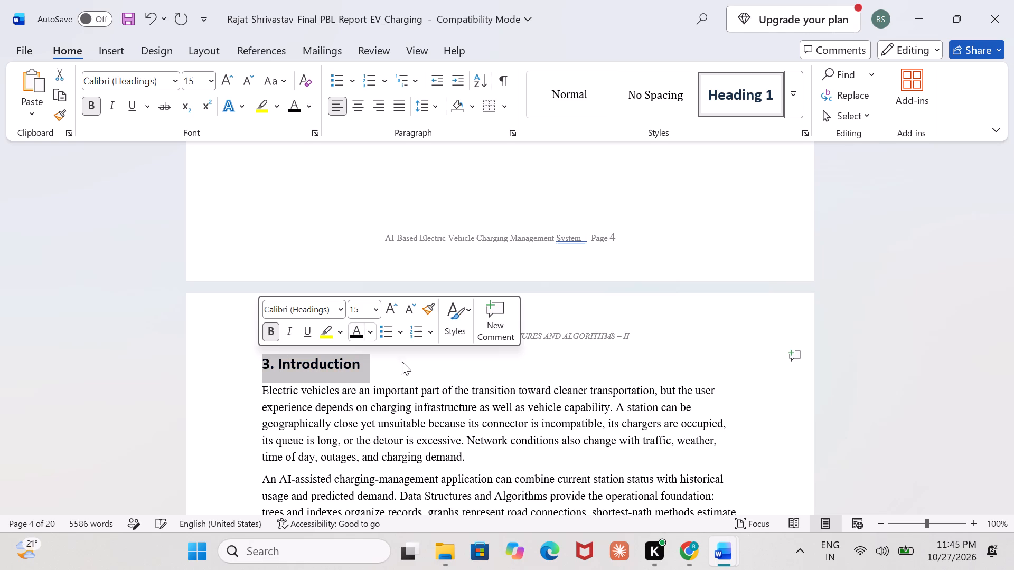
scroll(437, 385, "down", 2)
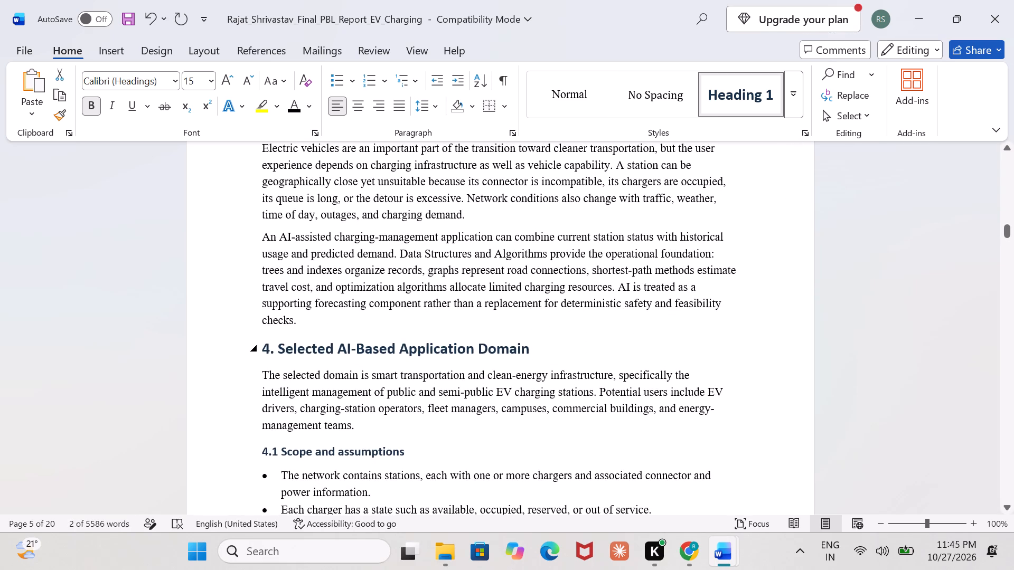
left_click_drag(540, 353, 257, 345)
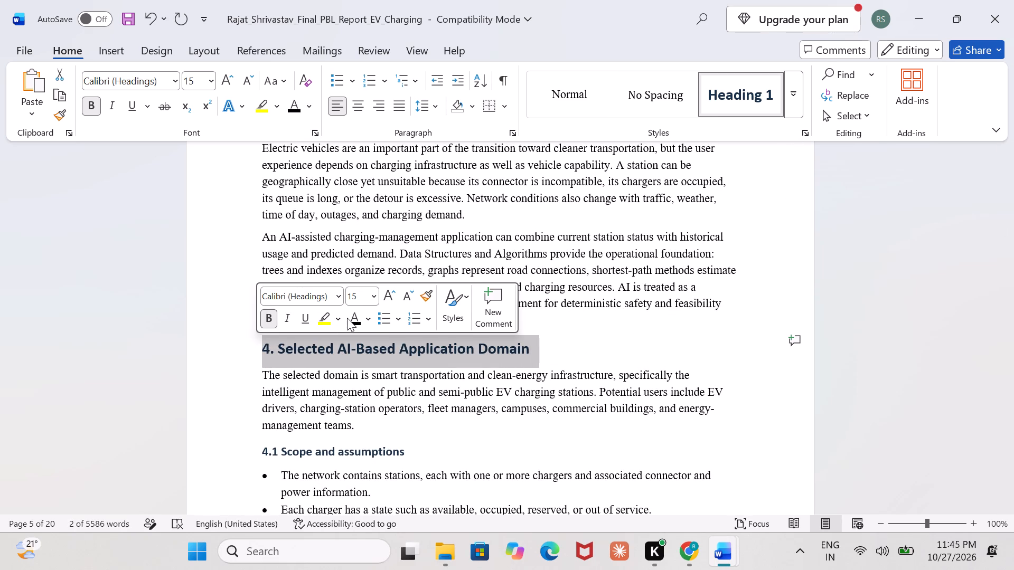
left_click(347, 318)
Change the font colour of the 4.1 Scope and assumptions and 4.2 Sustainability alignment subheadings to black.
left_click_drag(416, 459, 257, 444)
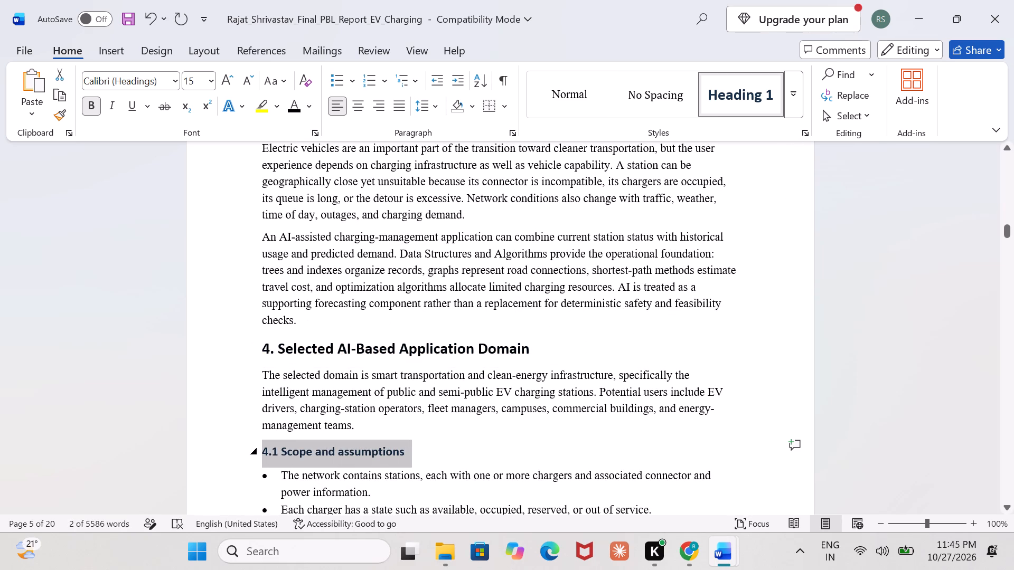
left_click_drag(257, 444, 256, 443)
left_click(358, 419)
scroll(414, 475, "down", 1)
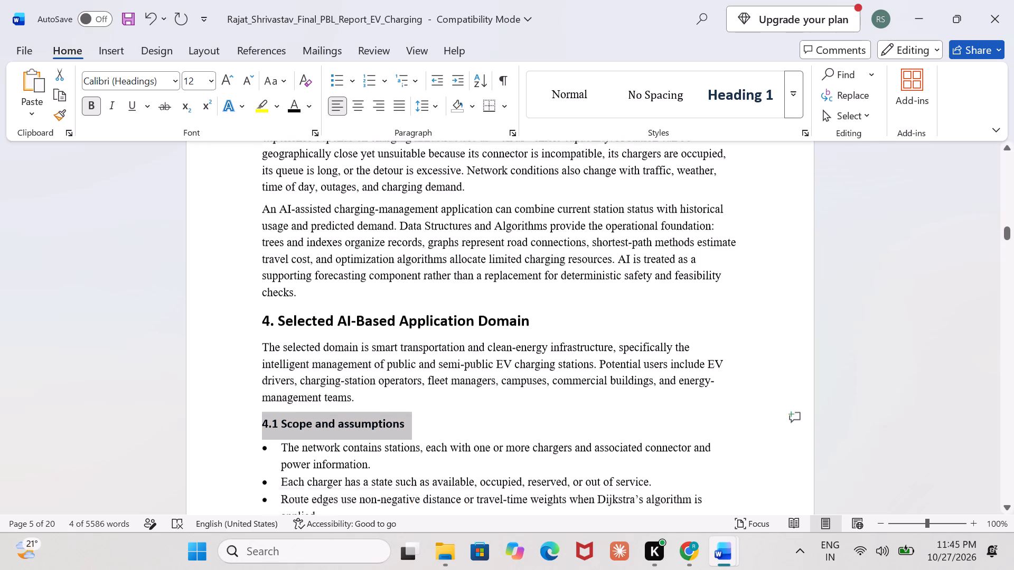
scroll(414, 475, "down", 1)
left_click_drag(427, 416, 264, 415)
left_click(354, 388)
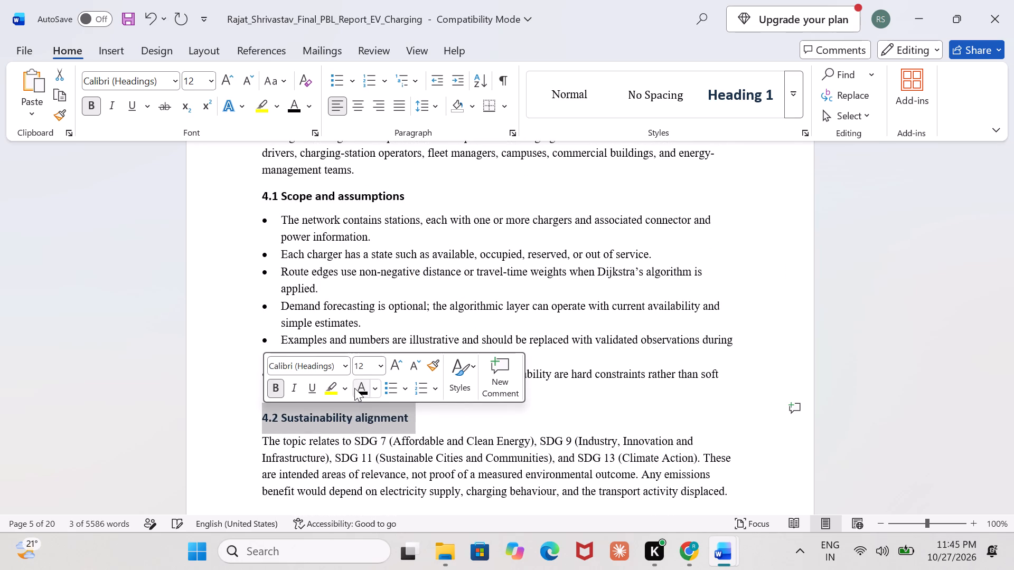
Change the font colour of the 5. Problem Statement heading on page 6 to black.
scroll(407, 446, "down", 3)
scroll(407, 446, "up", 1)
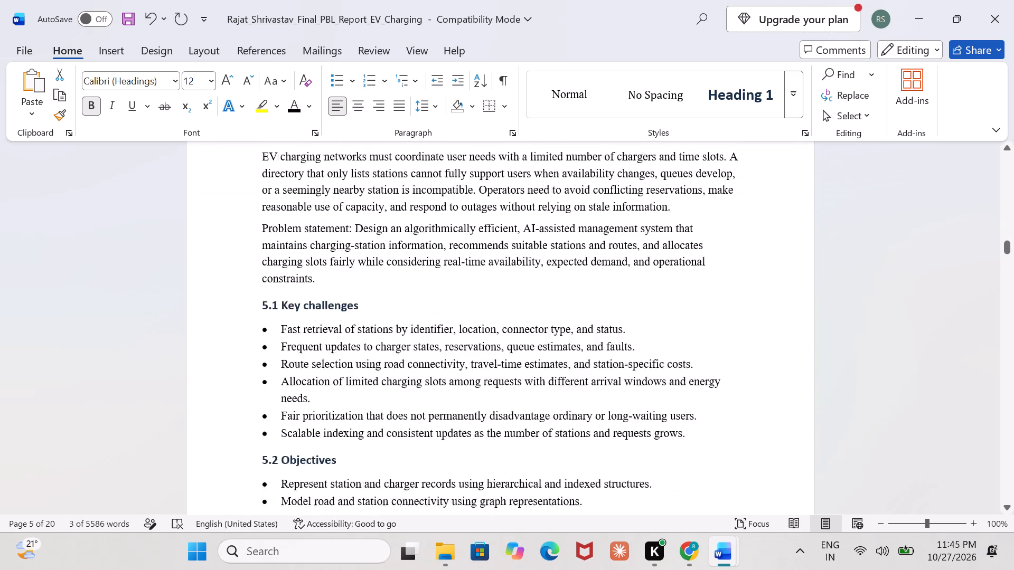
scroll(407, 446, "up", 1)
left_click_drag(408, 236, 252, 220)
left_click(348, 195)
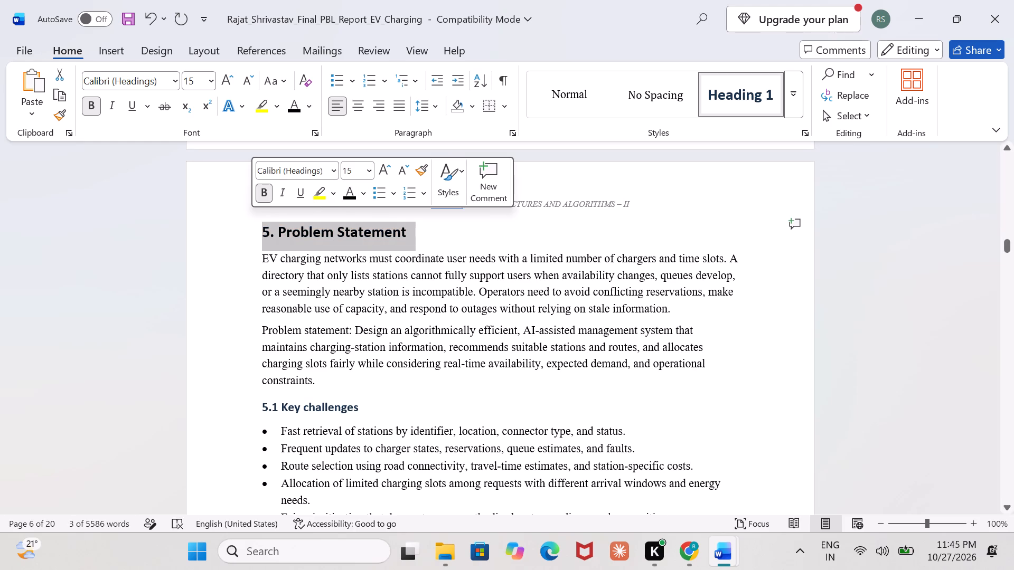
Change the font colour of the 5.1 Key challenges, 5.2 Objectives and 5.3 Functional requirements subheadings to black.
scroll(375, 310, "down", 1)
left_click_drag(371, 338, 236, 322)
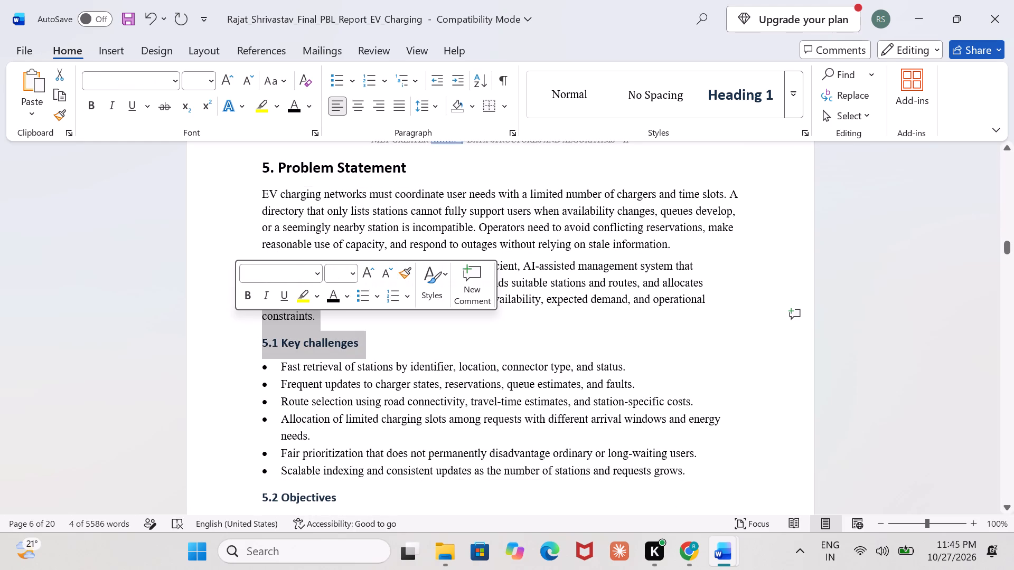
left_click(362, 343)
left_click_drag(362, 343, 258, 337)
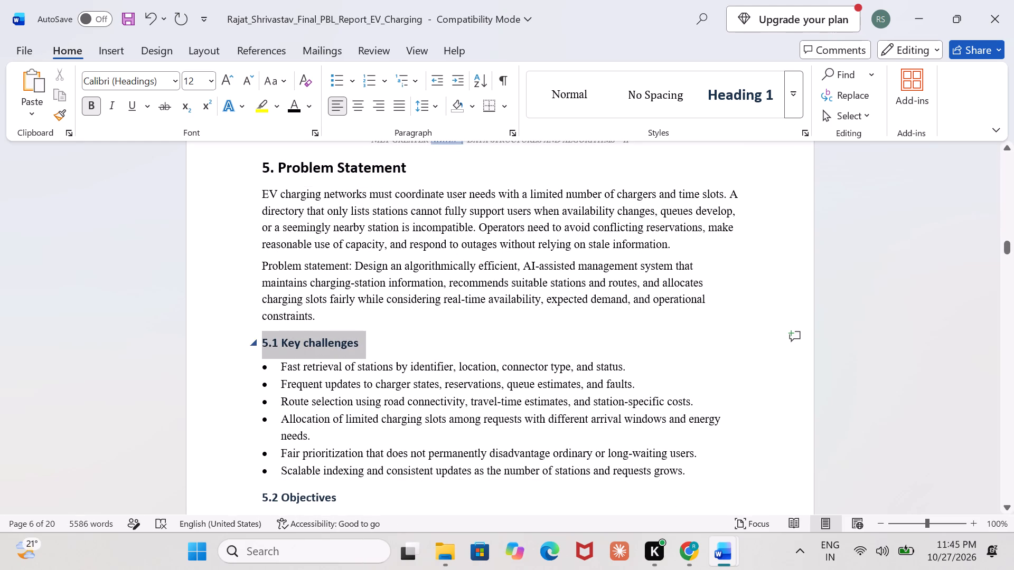
left_click_drag(258, 337, 257, 337)
left_click(352, 311)
scroll(383, 429, "down", 1)
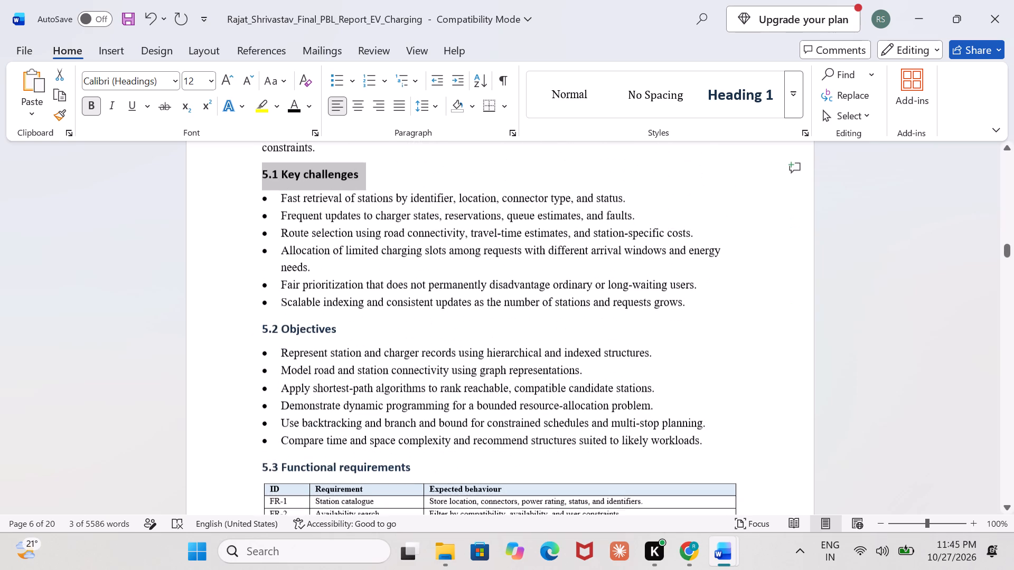
left_click_drag(337, 322, 255, 326)
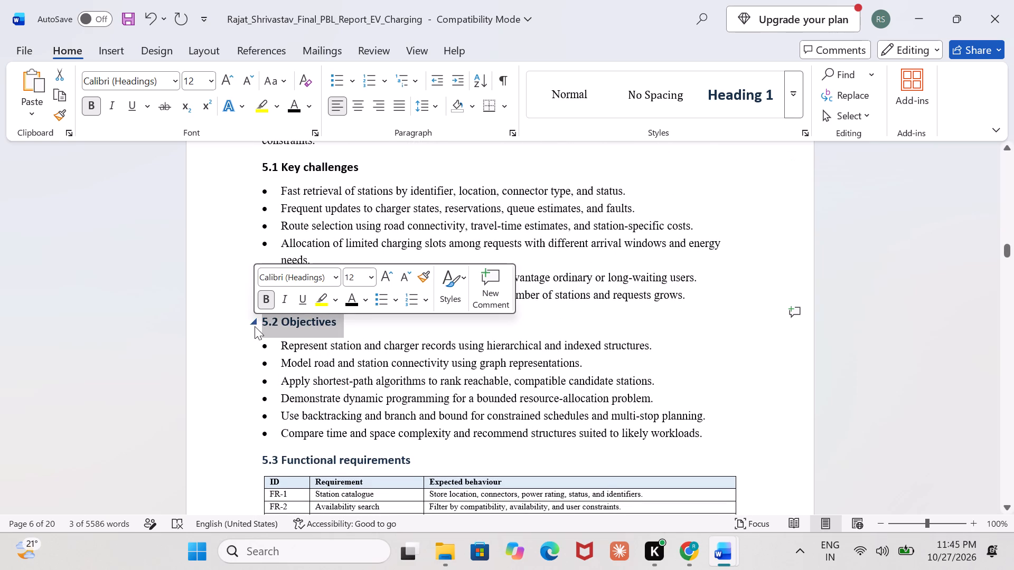
left_click(357, 303)
scroll(412, 363, "down", 1)
left_click_drag(415, 320, 265, 320)
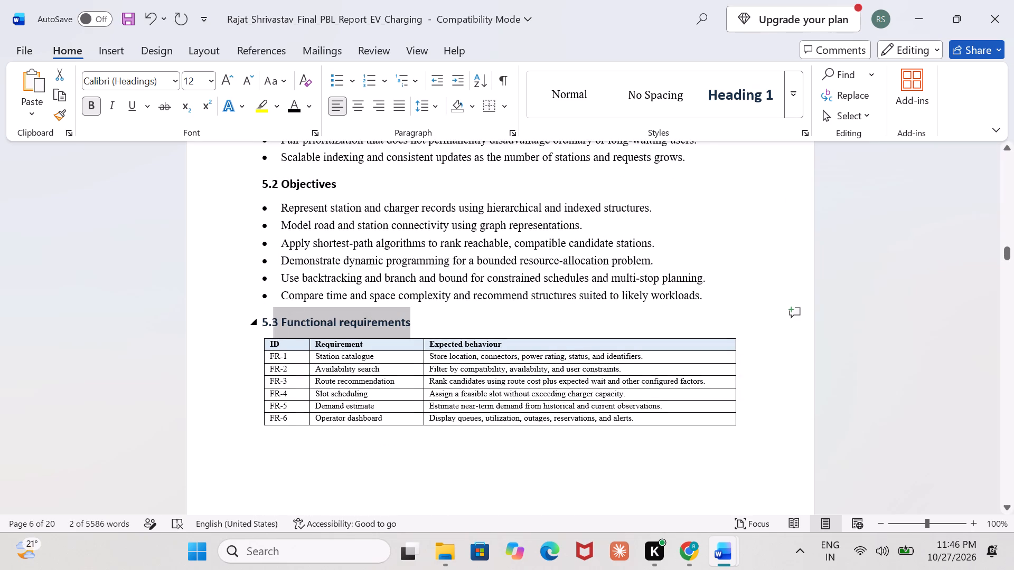
left_click_drag(265, 320, 262, 320)
left_click(355, 292)
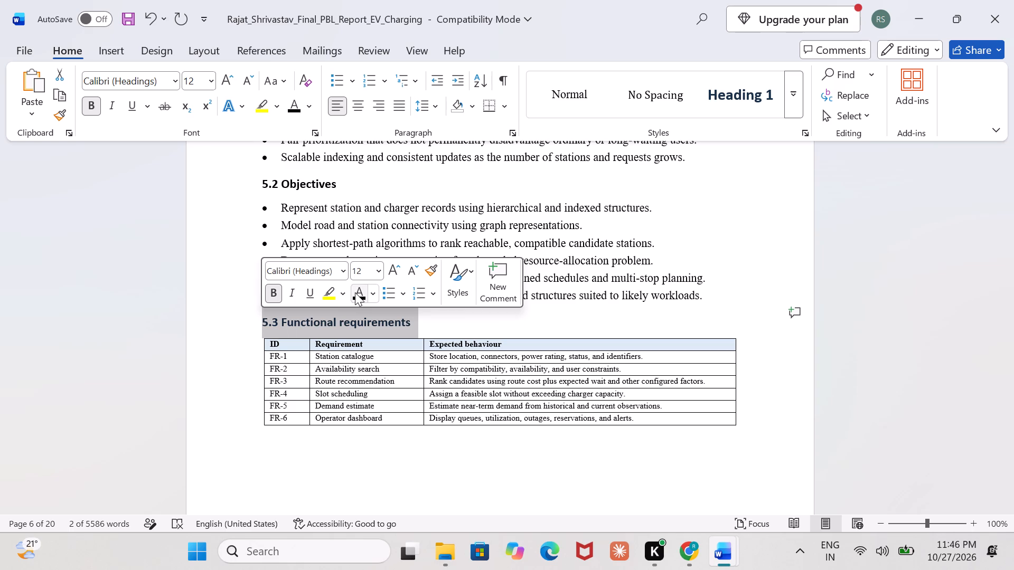
Set the font size of the whole functional requirements table under 5.3 to 12.
left_click_drag(679, 421, 483, 410)
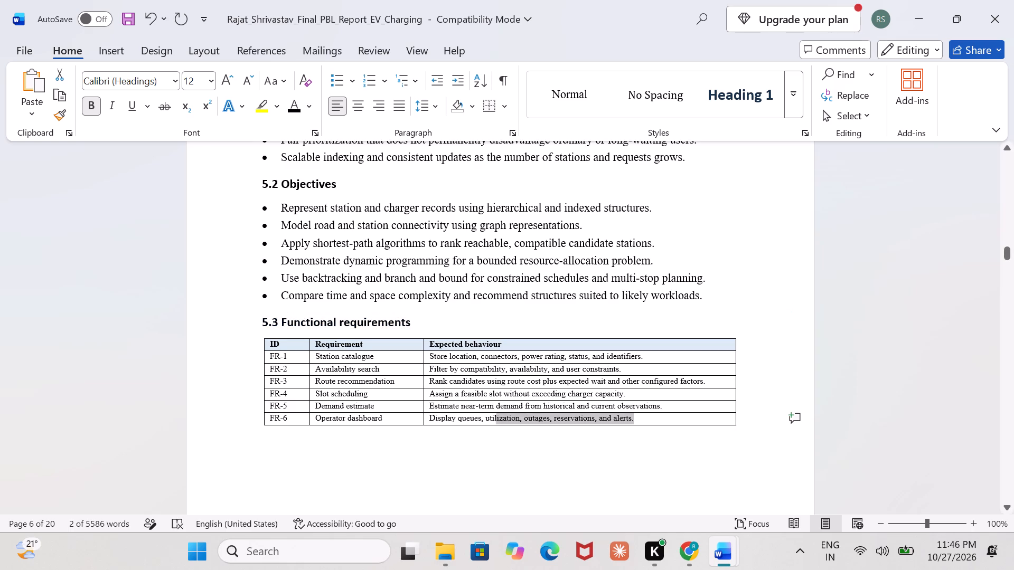
left_click_drag(483, 410, 267, 345)
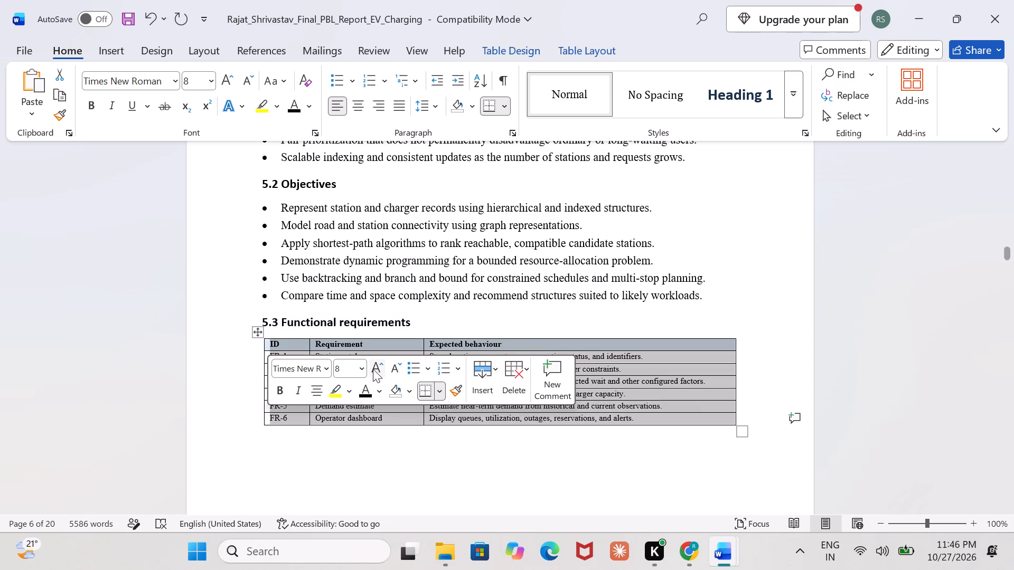
left_click(362, 369)
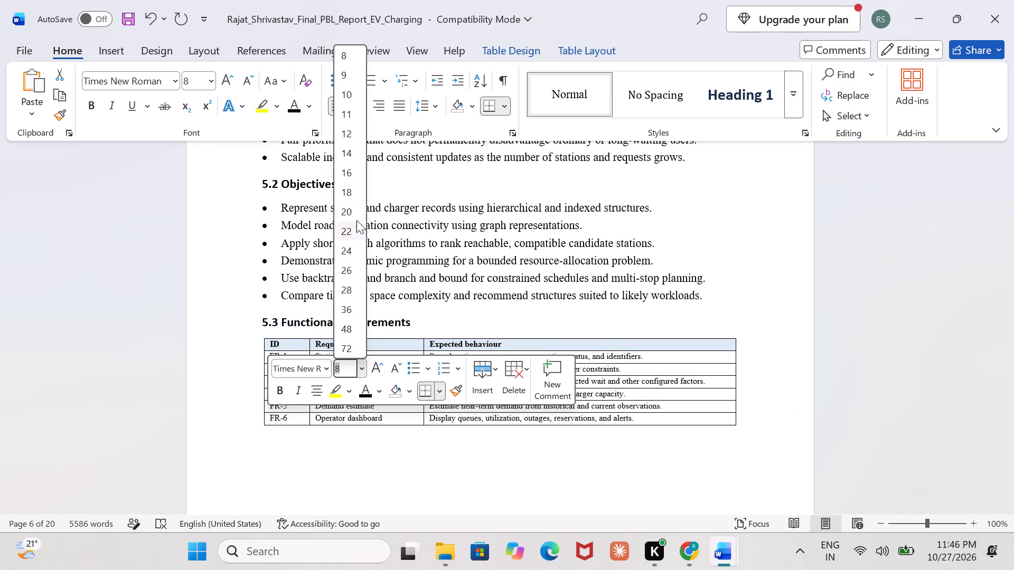
left_click(349, 138)
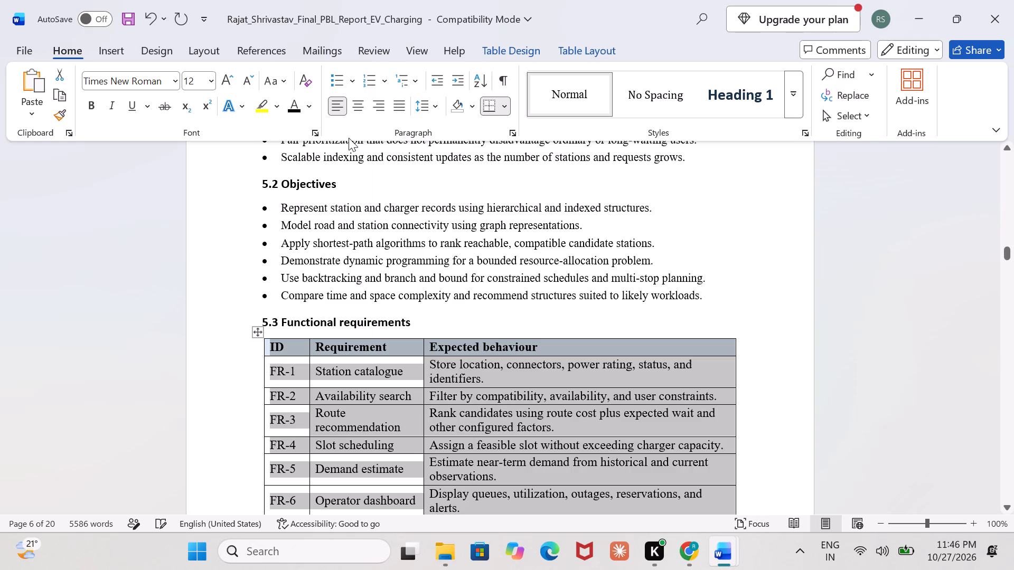
Change the font colour of the 6. Unit 1: Tree-Based Analysis heading to black.
scroll(493, 389, "down", 2)
scroll(493, 389, "up", 2)
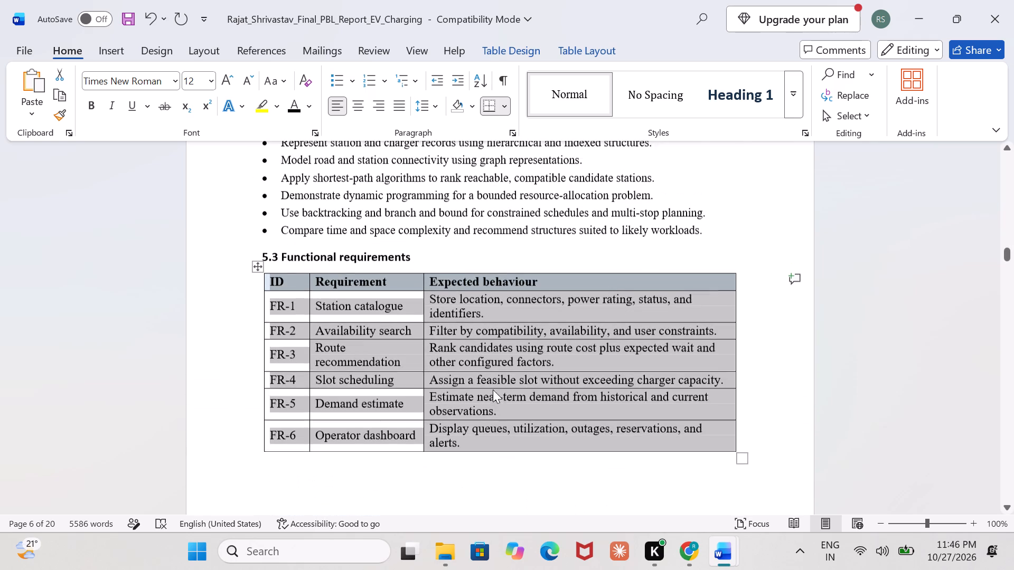
scroll(524, 449, "down", 2)
scroll(509, 452, "up", 1)
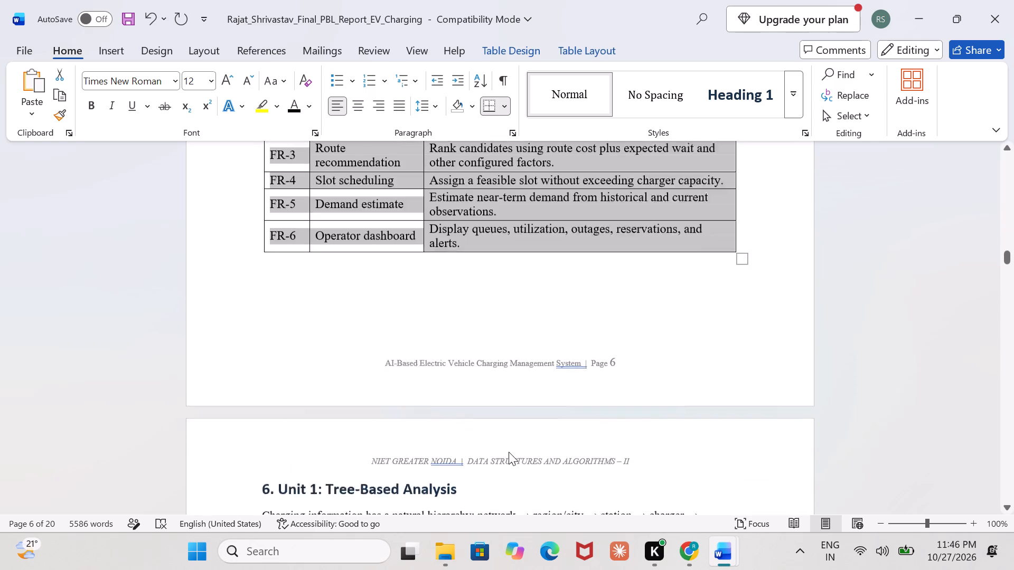
scroll(509, 452, "up", 1)
scroll(509, 452, "down", 1)
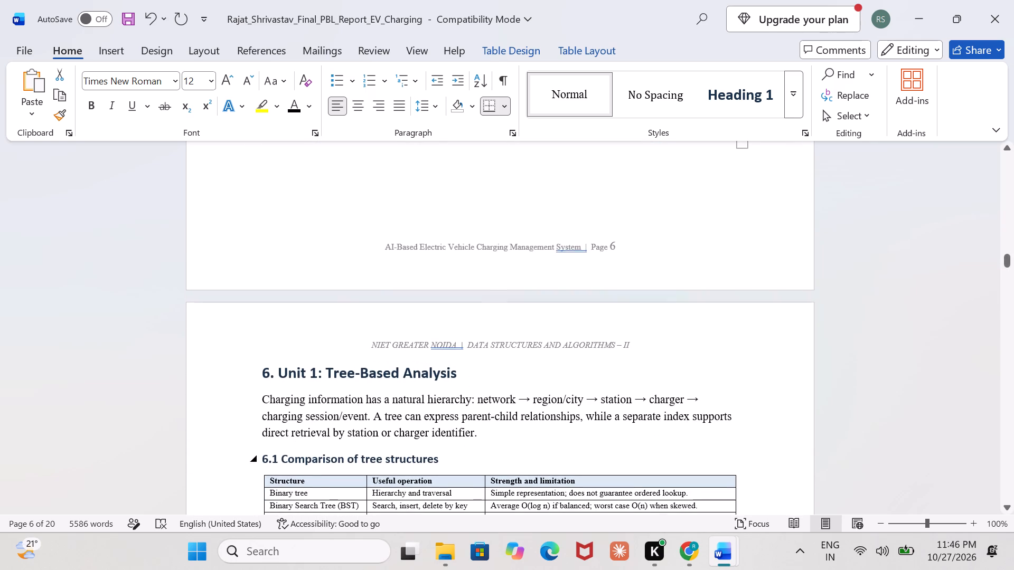
left_click_drag(464, 365, 250, 364)
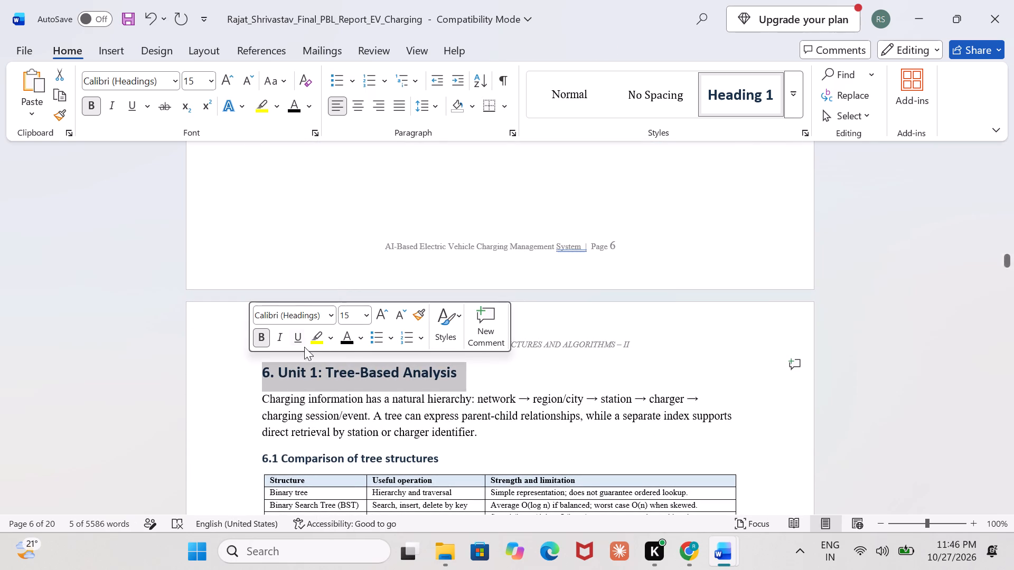
left_click(347, 345)
Change the font colour of the 6.1 Comparison of tree structures, 6.2 Recommended structures and 6.3 Operation complexity subheadings to black.
scroll(421, 452, "down", 1)
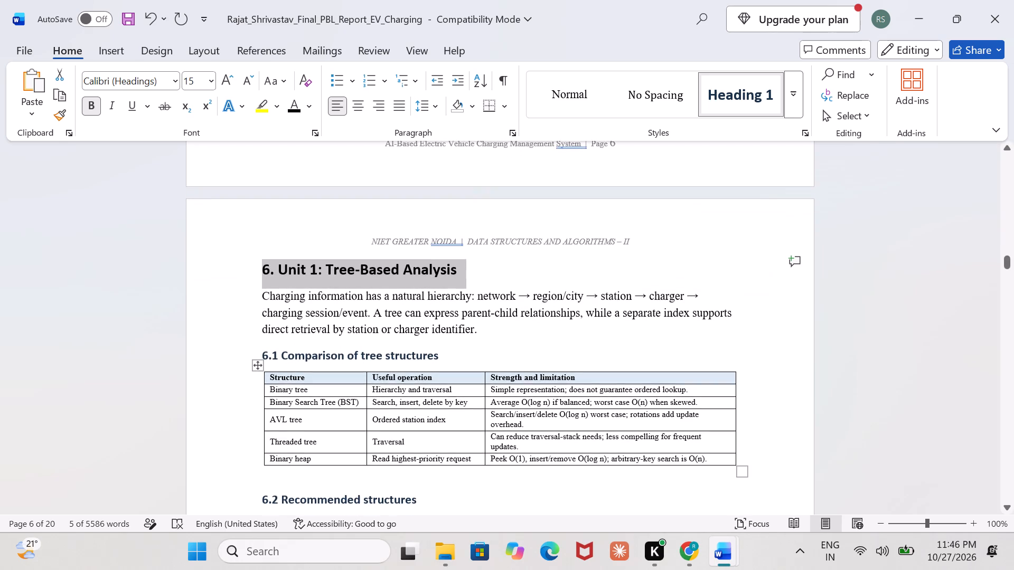
left_click_drag(458, 358, 242, 347)
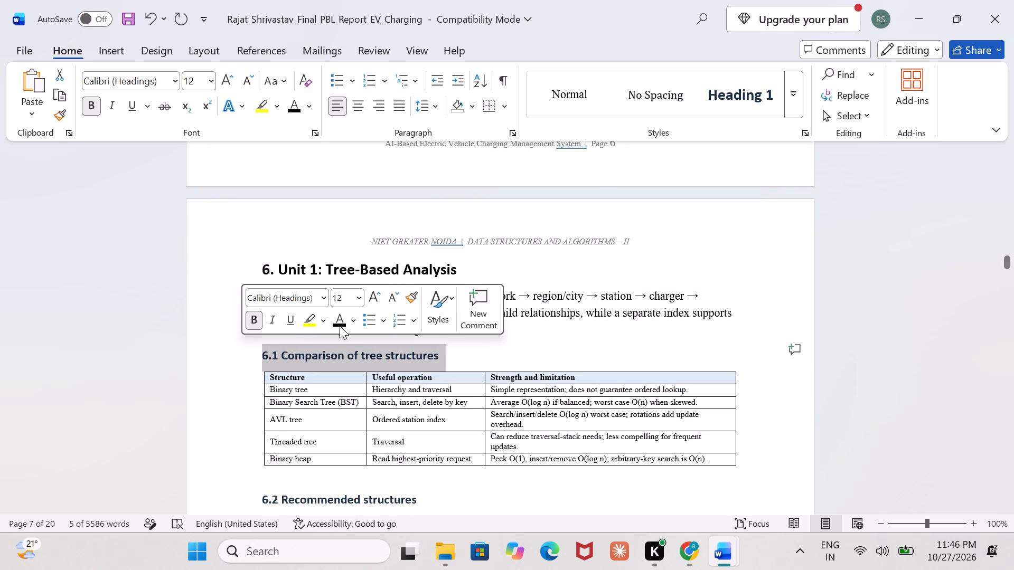
left_click(340, 327)
scroll(378, 399, "down", 1)
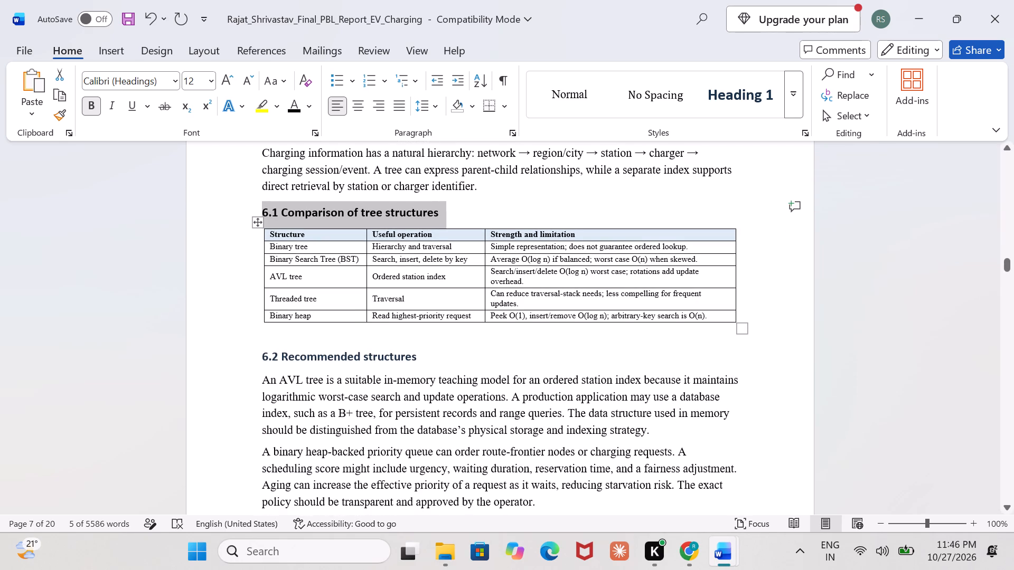
left_click_drag(422, 358, 247, 352)
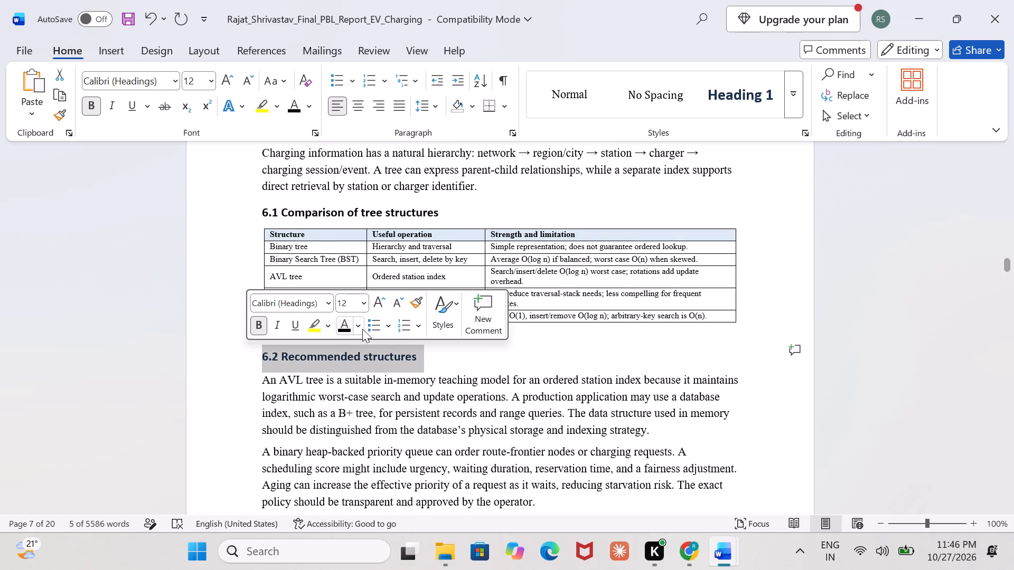
left_click(335, 319)
left_click(341, 325)
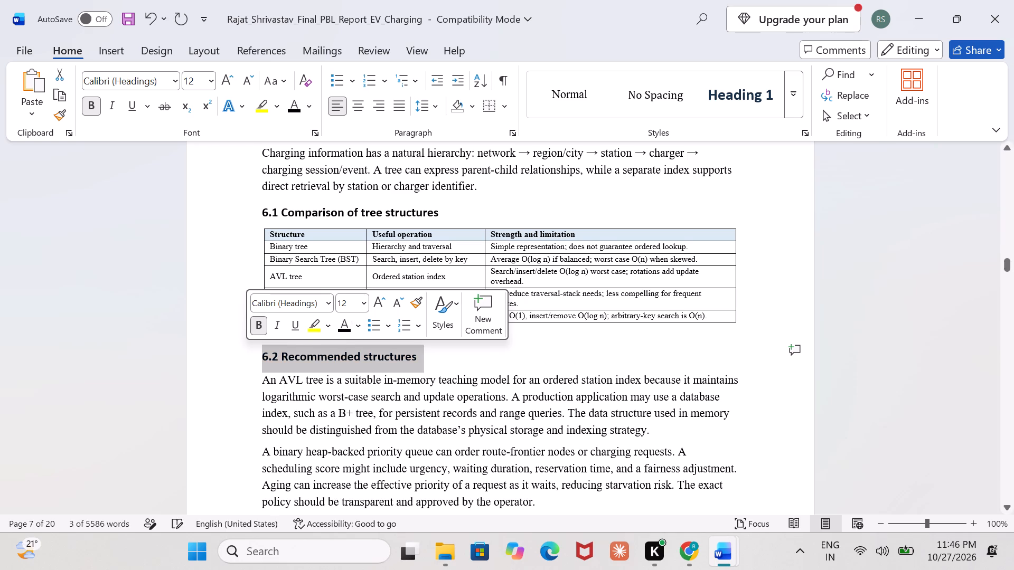
scroll(396, 411, "down", 2)
left_click_drag(410, 388, 276, 378)
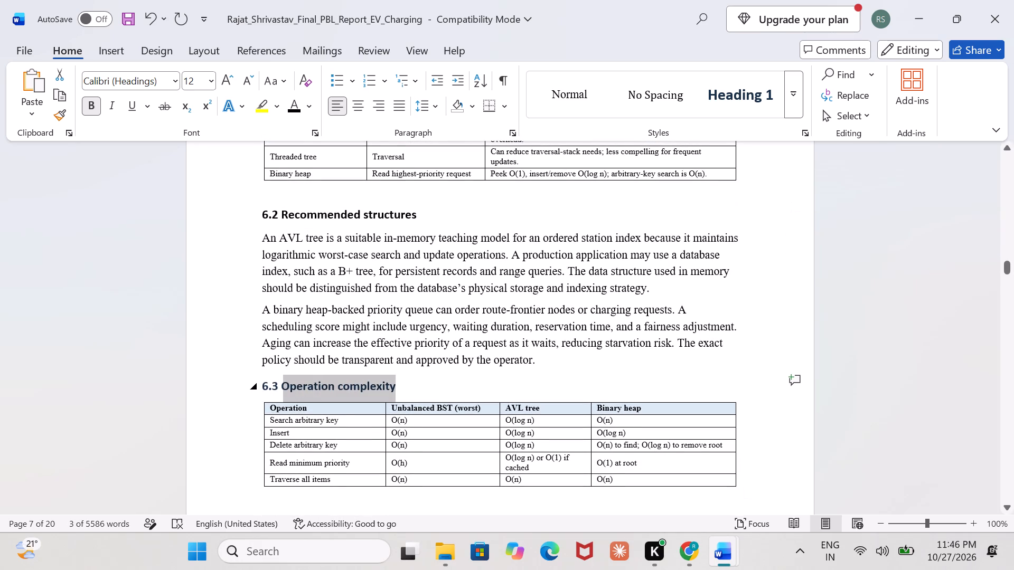
left_click_drag(276, 378, 261, 378)
left_click(350, 346)
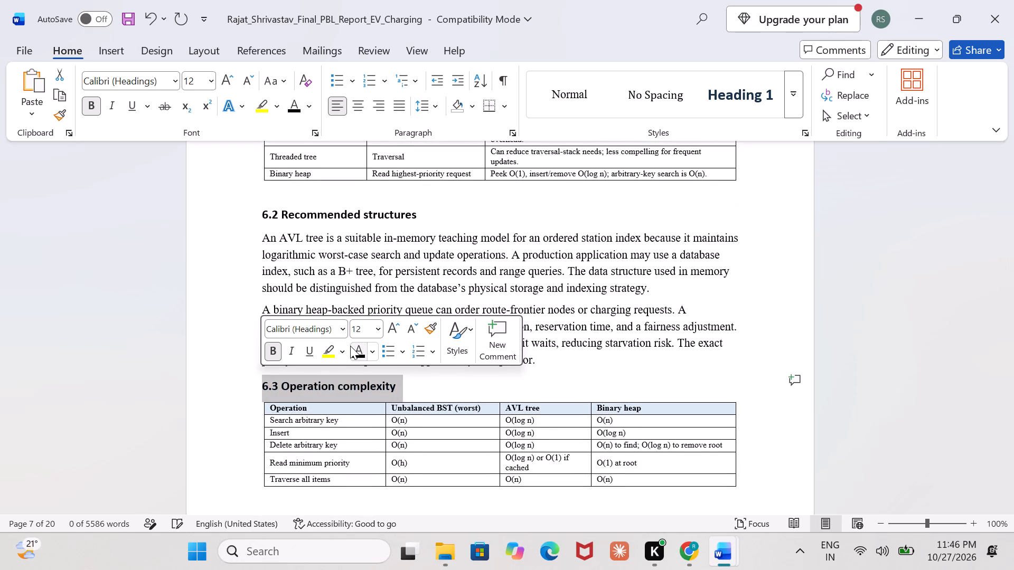
Set the font size of the whole operation complexity table under 6.3 to 12.
scroll(422, 431, "down", 1)
scroll(422, 431, "up", 1)
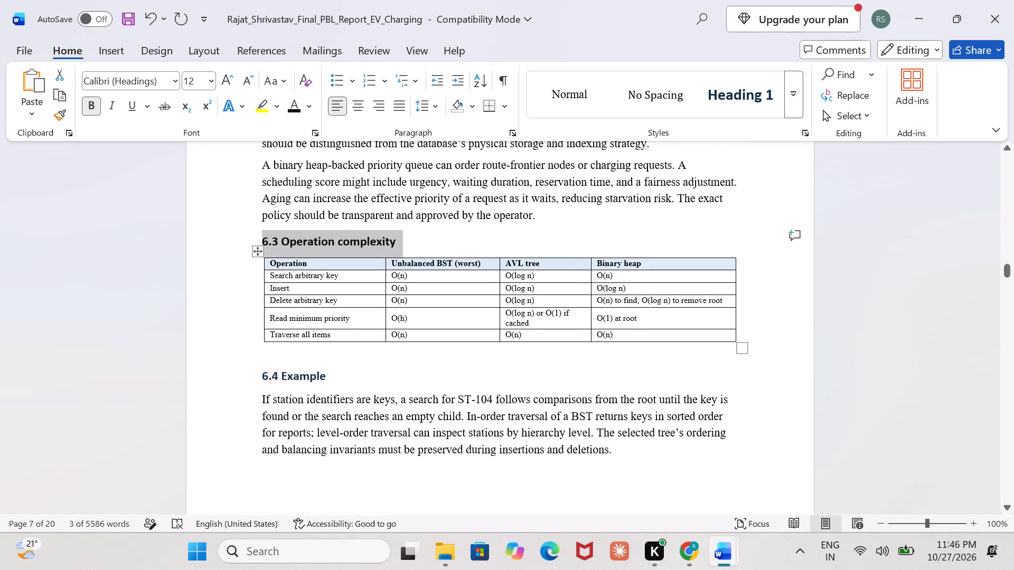
left_click_drag(627, 339, 244, 264)
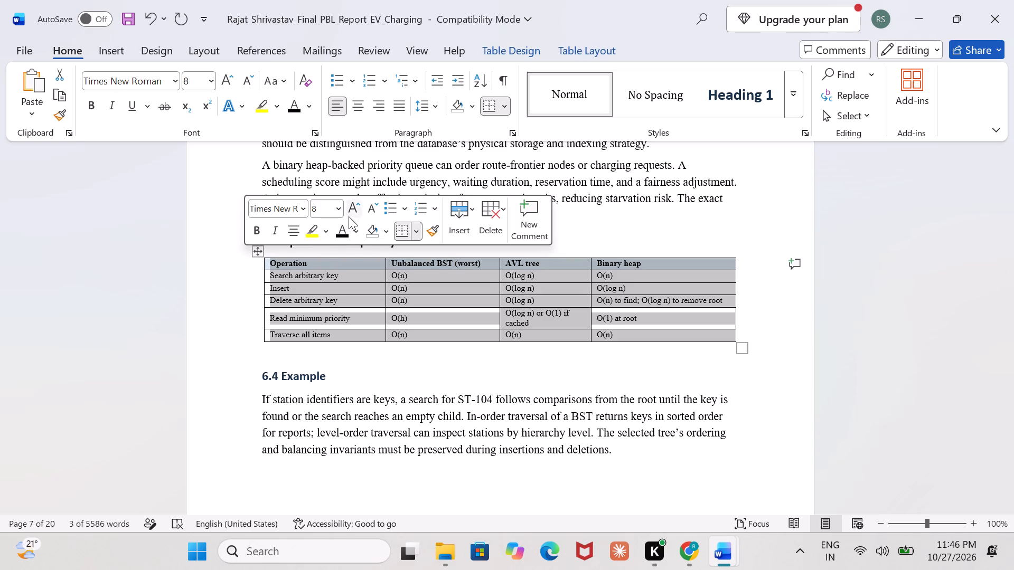
left_click(337, 207)
left_click(331, 311)
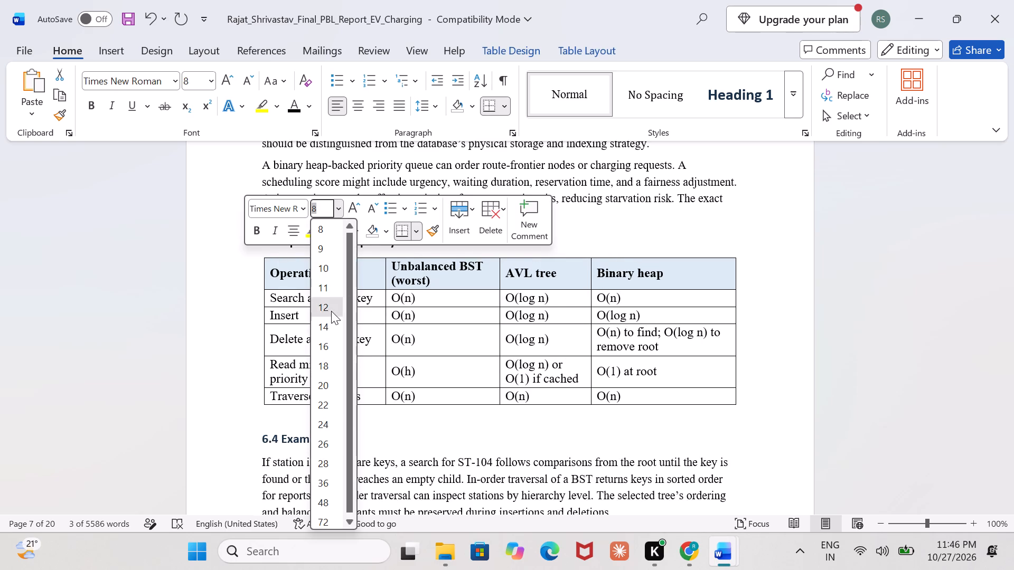
Change the font colour of the 6.4 Example subheading to black.
scroll(408, 397, "down", 2)
scroll(408, 397, "up", 1)
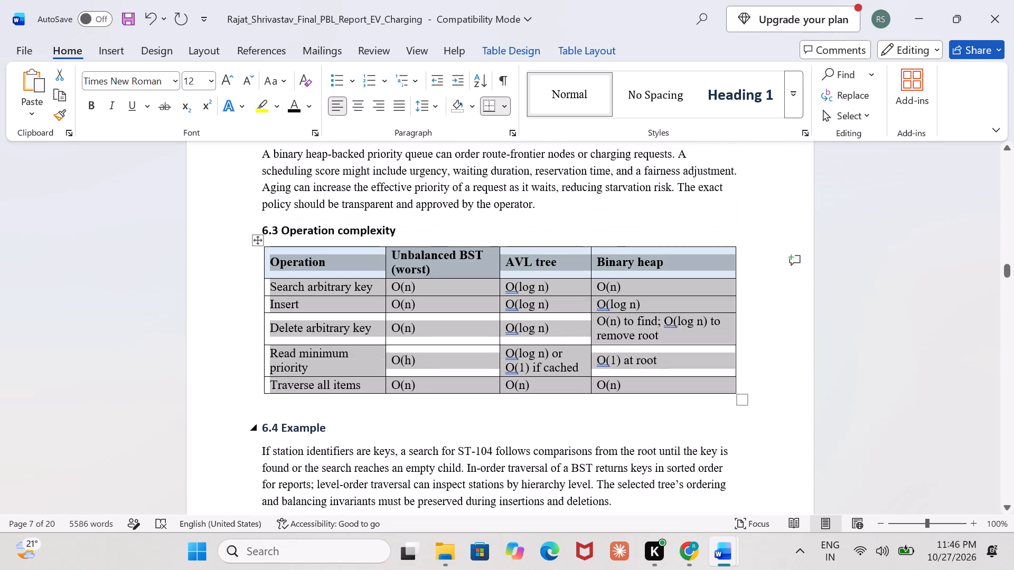
left_click_drag(339, 427, 261, 422)
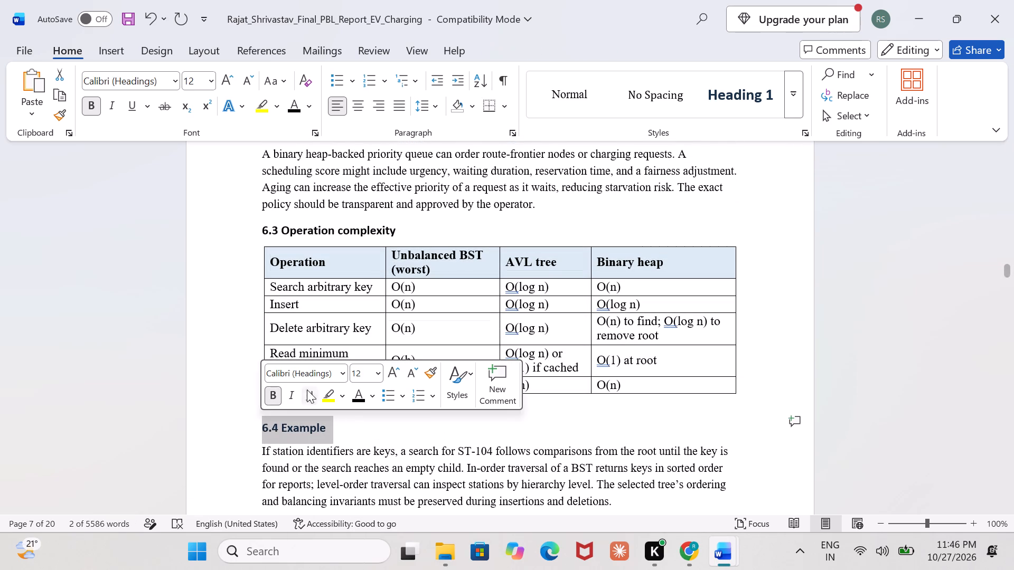
left_click(362, 396)
Change the font colour of the 7. Unit 2: Graph-Based Analysis heading and the 7.1 Graph representation subheading to black.
scroll(412, 475, "down", 2)
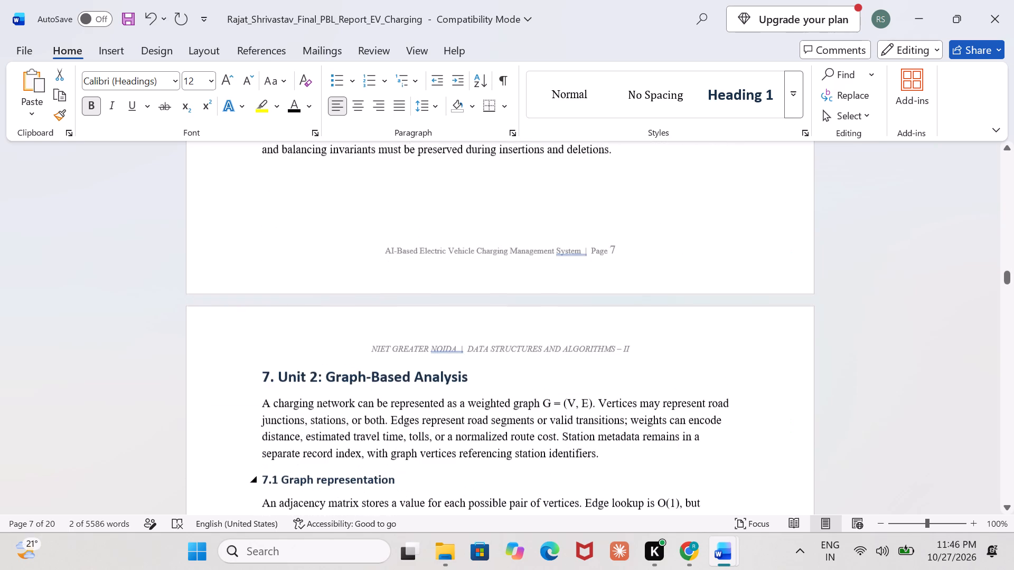
left_click_drag(486, 376, 216, 366)
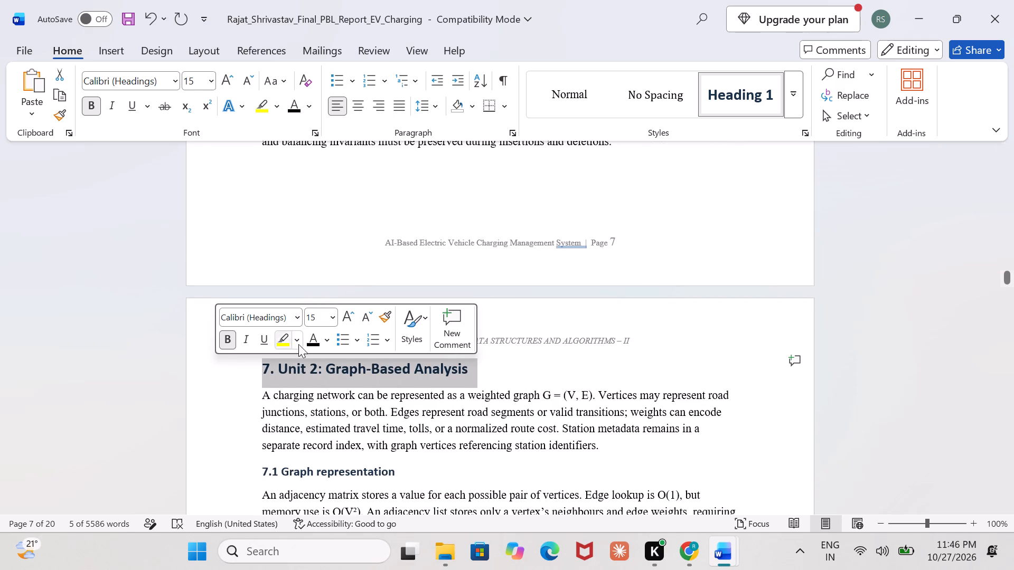
left_click(317, 342)
scroll(372, 436, "down", 1)
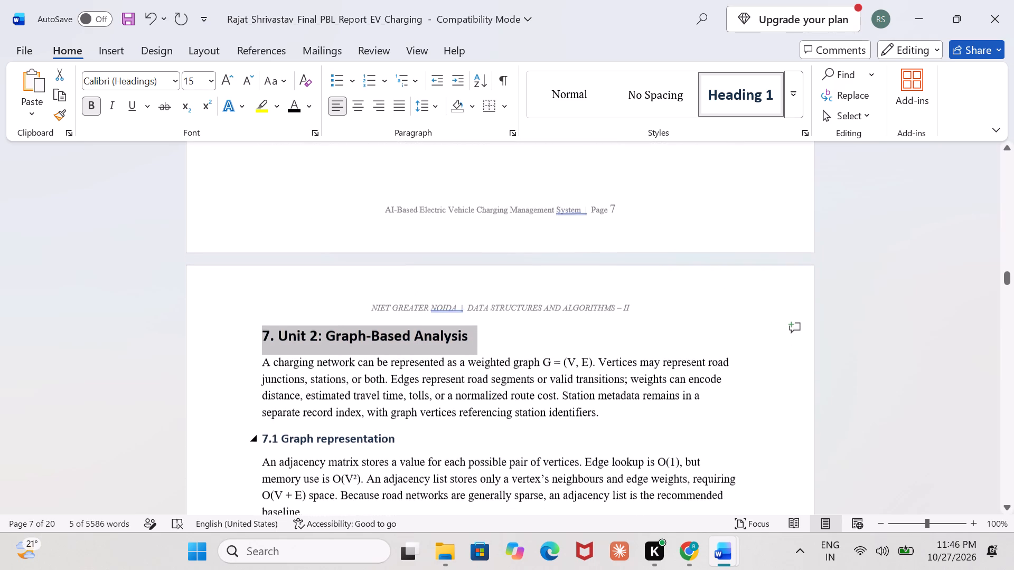
left_click_drag(412, 453, 240, 433)
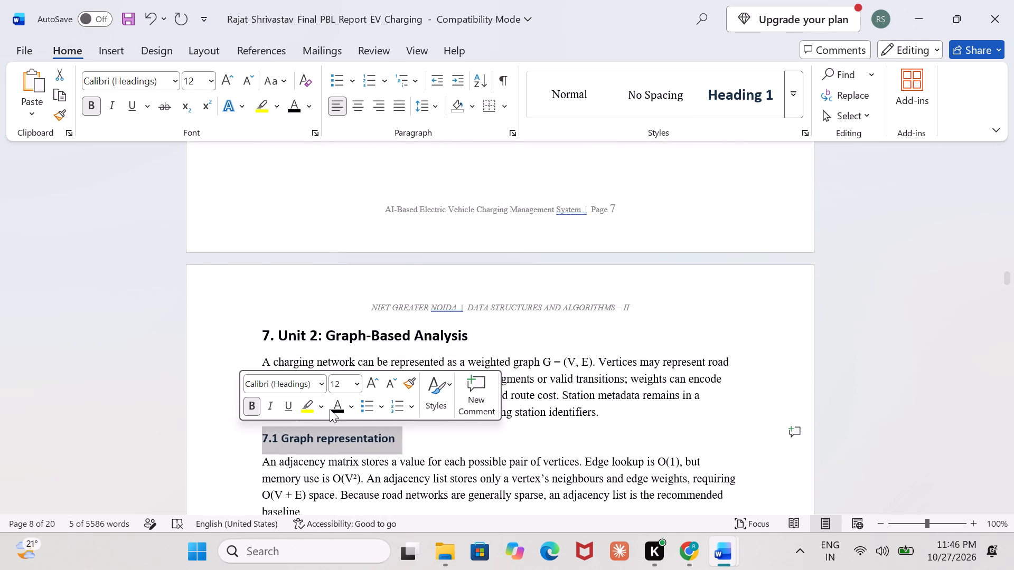
left_click(331, 408)
Set the font size of the whole adjacency matrix and adjacency list comparison table under 7.1 to 12.
scroll(384, 470, "down", 1)
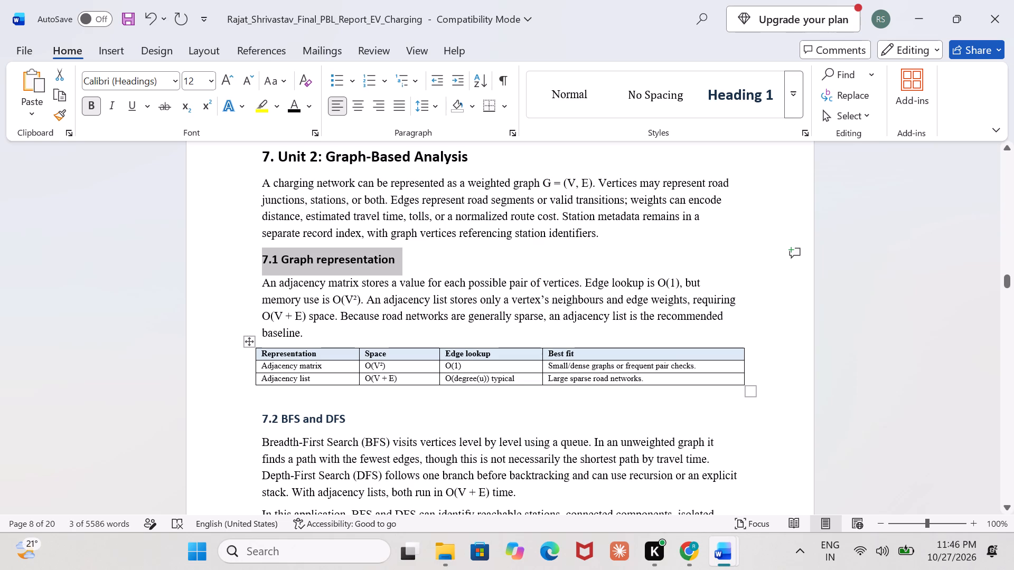
left_click_drag(663, 375, 249, 360)
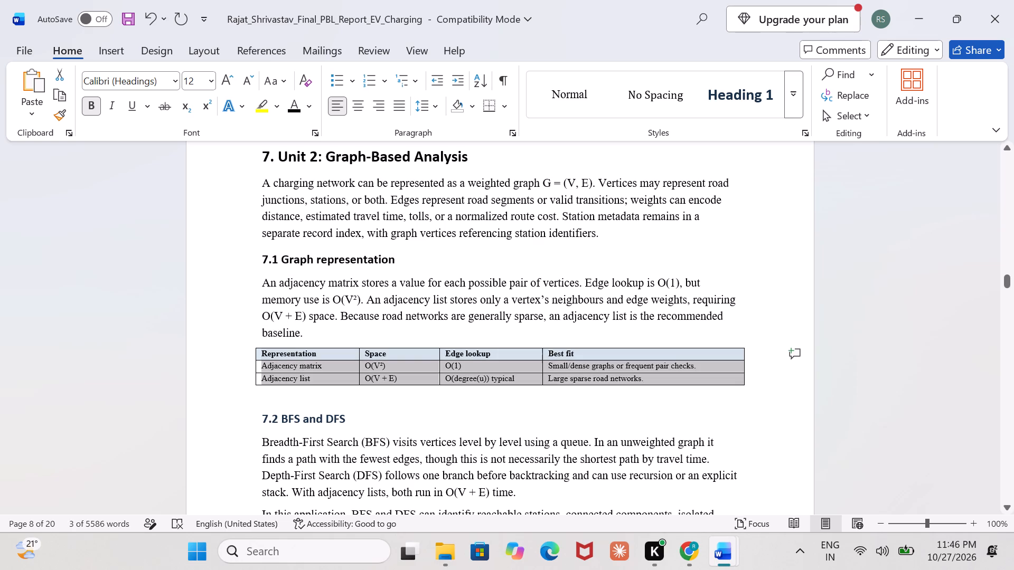
left_click_drag(249, 360, 249, 356)
left_click(340, 295)
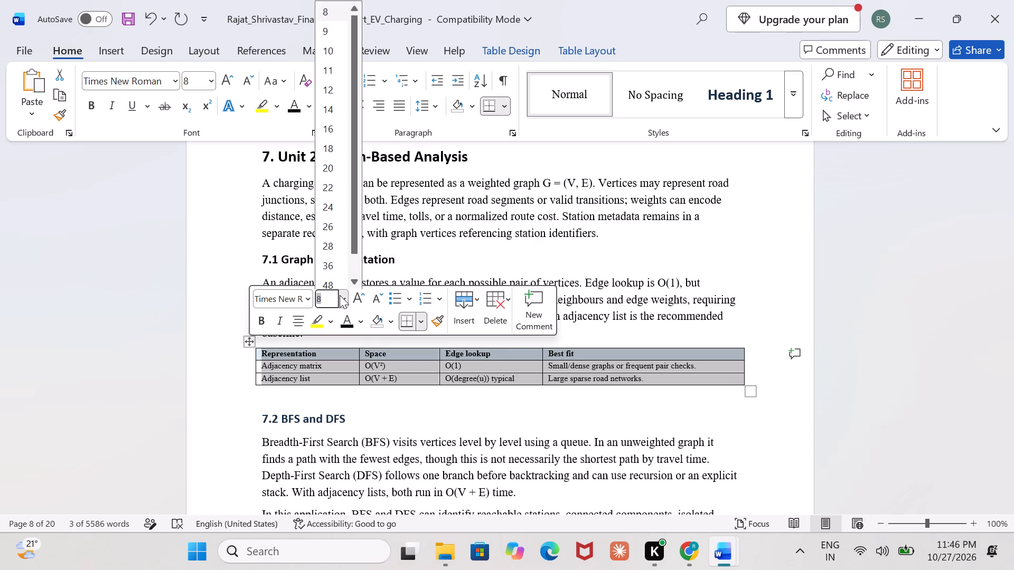
left_click(329, 87)
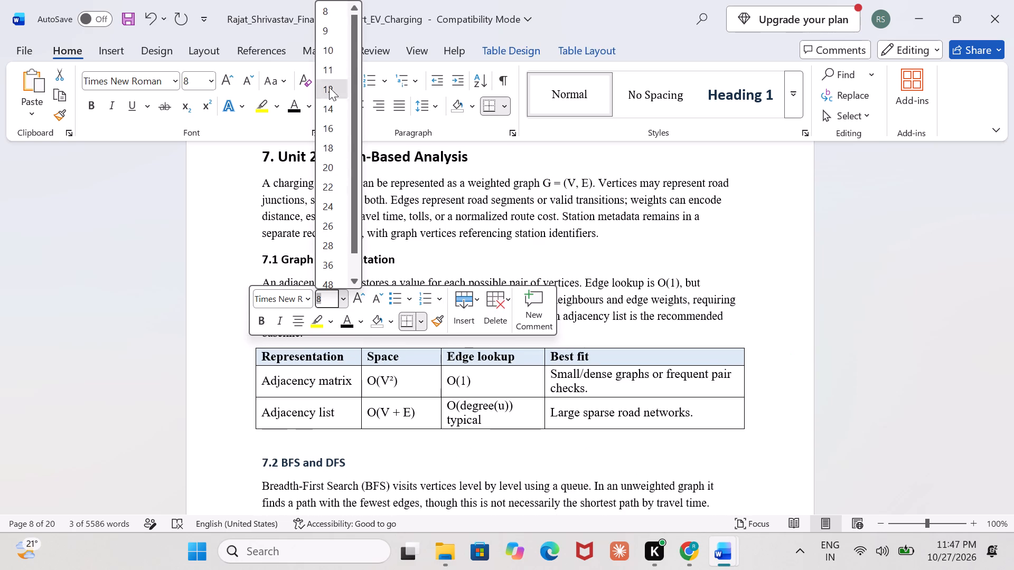
Change the font colour of the 7.2 BFS and DFS and 7.3 Shortest-path algorithms subheadings to black.
scroll(476, 395, "down", 1)
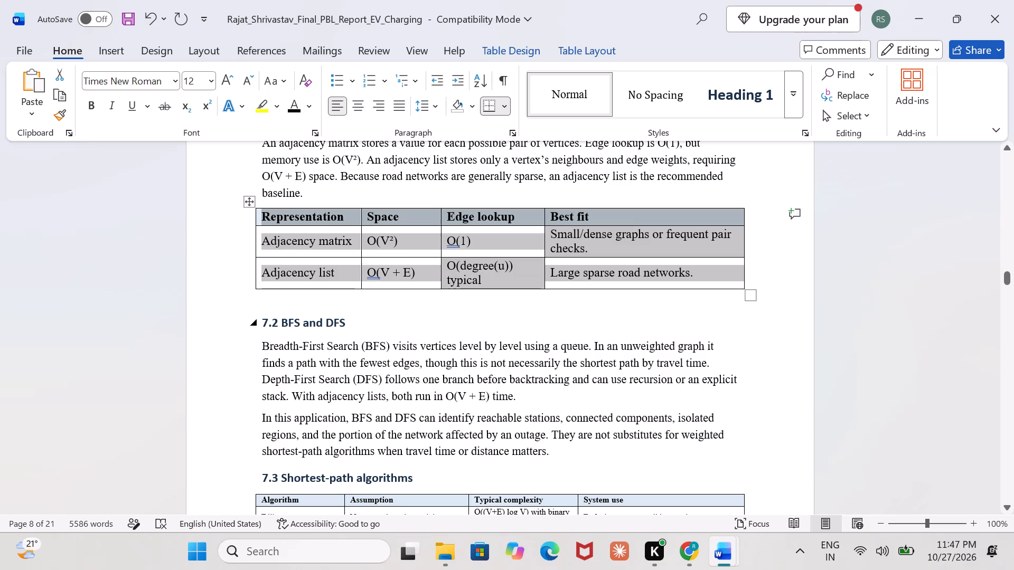
left_click_drag(362, 318, 259, 323)
left_click(354, 298)
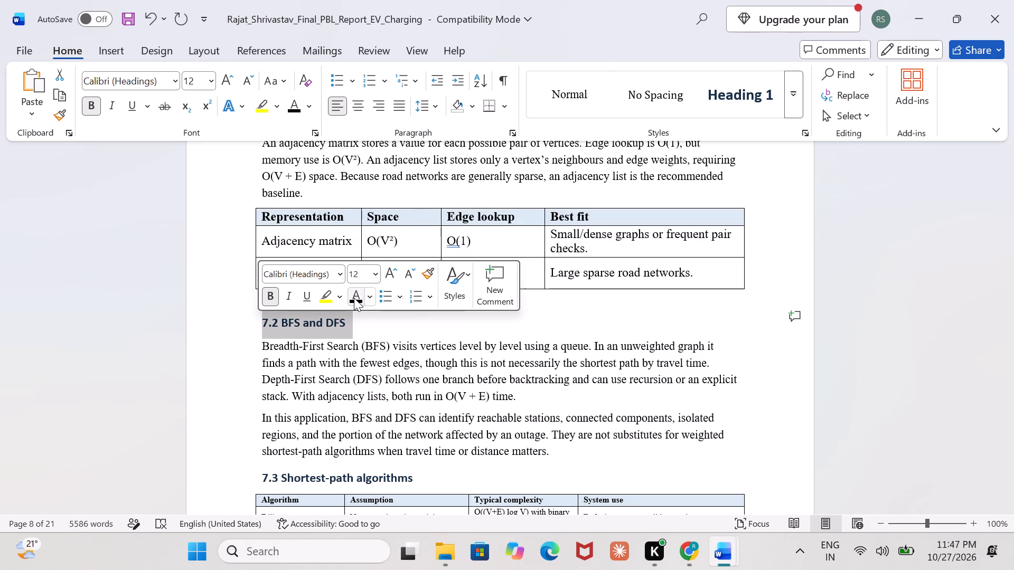
scroll(398, 385, "down", 1)
left_click_drag(420, 315, 277, 318)
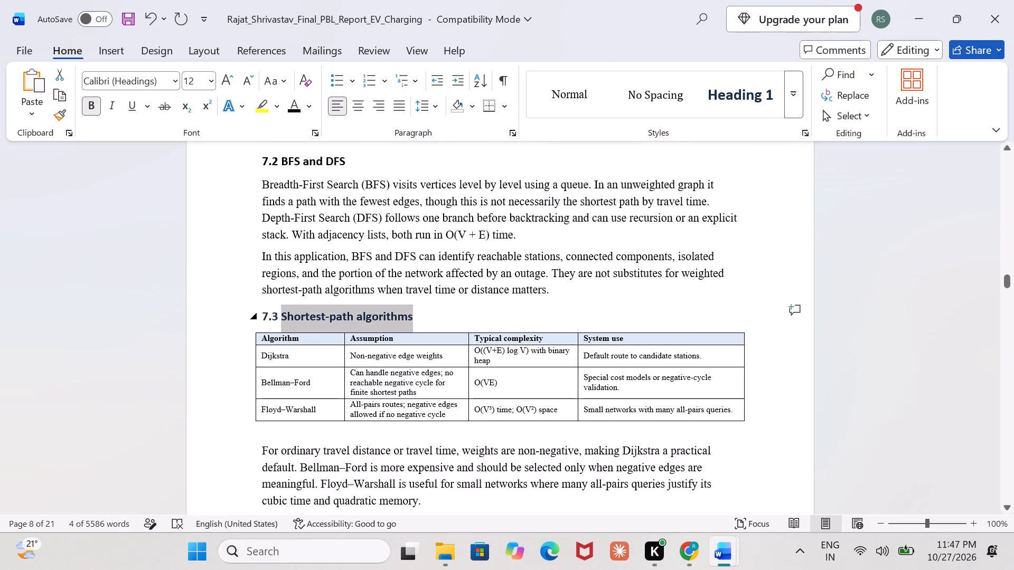
left_click_drag(277, 318, 258, 317)
left_click(359, 290)
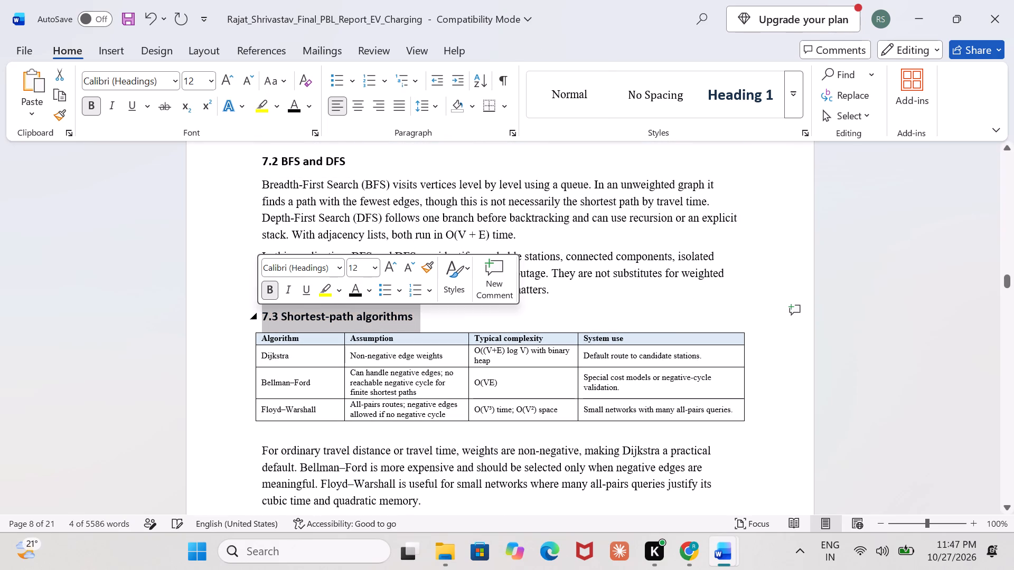
Set the font size of the whole shortest-path algorithms table under 7.3 to 12.
left_click_drag(732, 410, 357, 383)
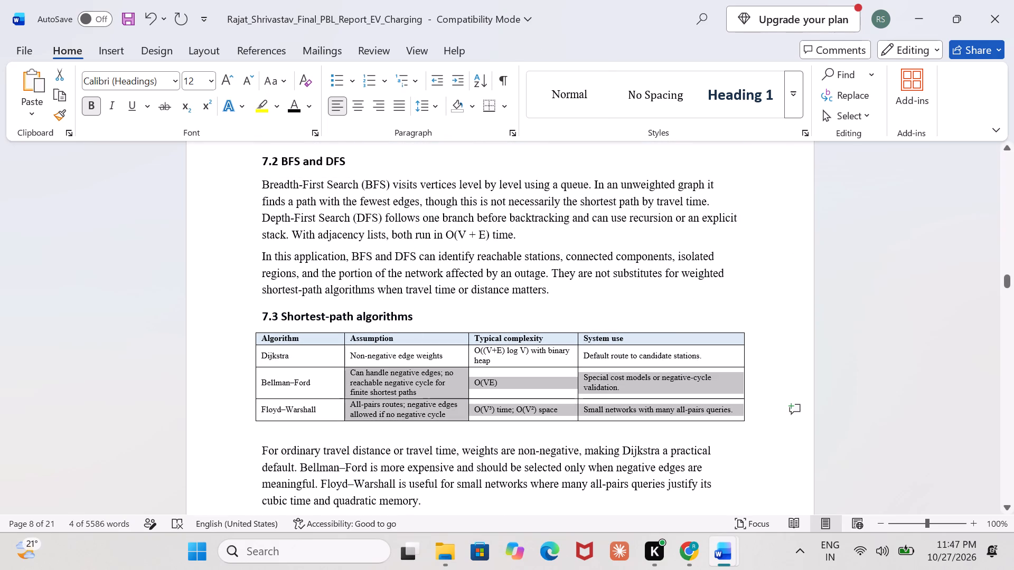
left_click_drag(357, 383, 272, 339)
left_click(365, 362)
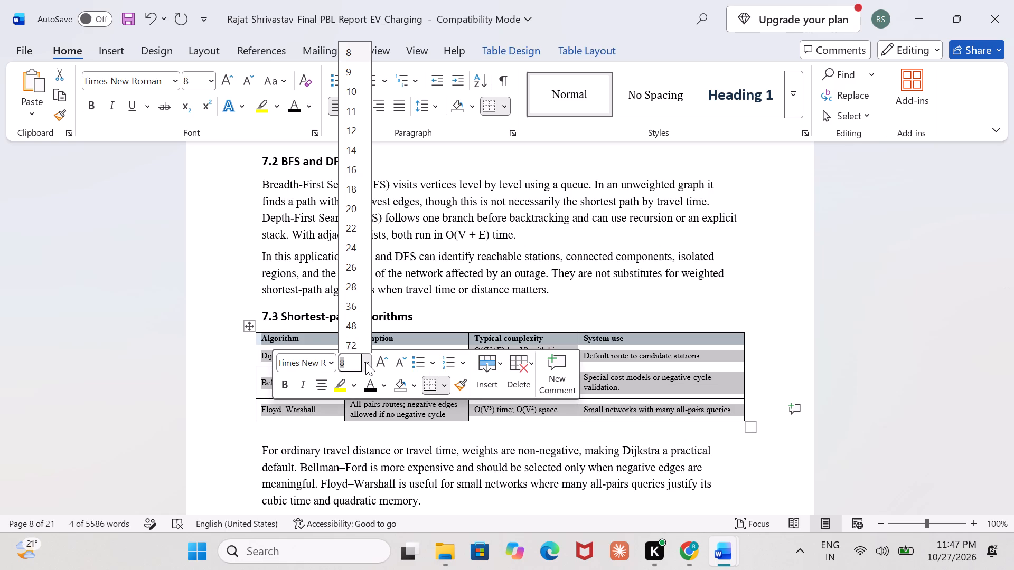
left_click(356, 134)
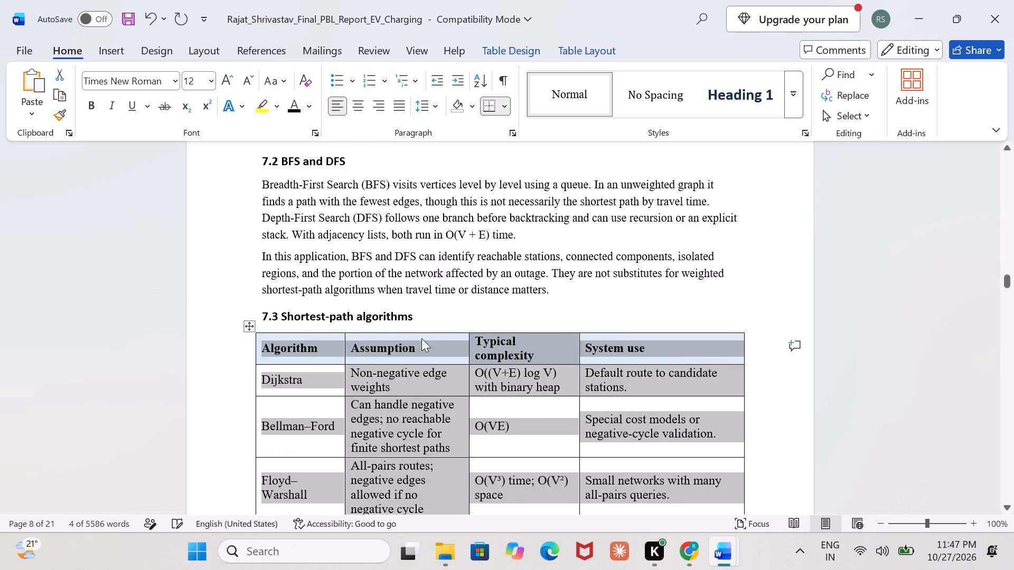
Widen the Assumption column of the 7.3 table into the Typical complexity column and auto-fit its border to the contents.
scroll(421, 338, "down", 2)
scroll(421, 338, "up", 1)
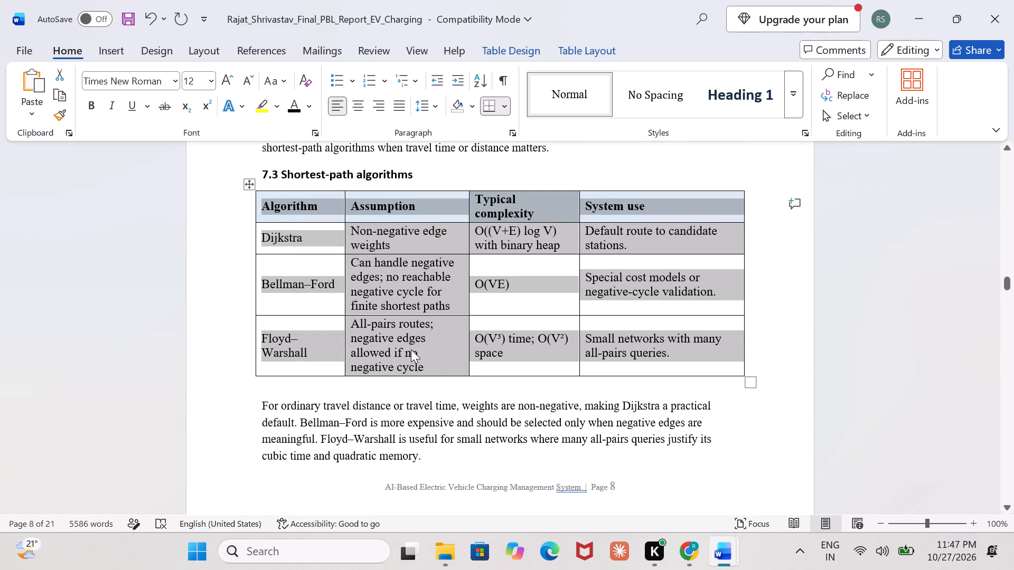
scroll(505, 424, "down", 2)
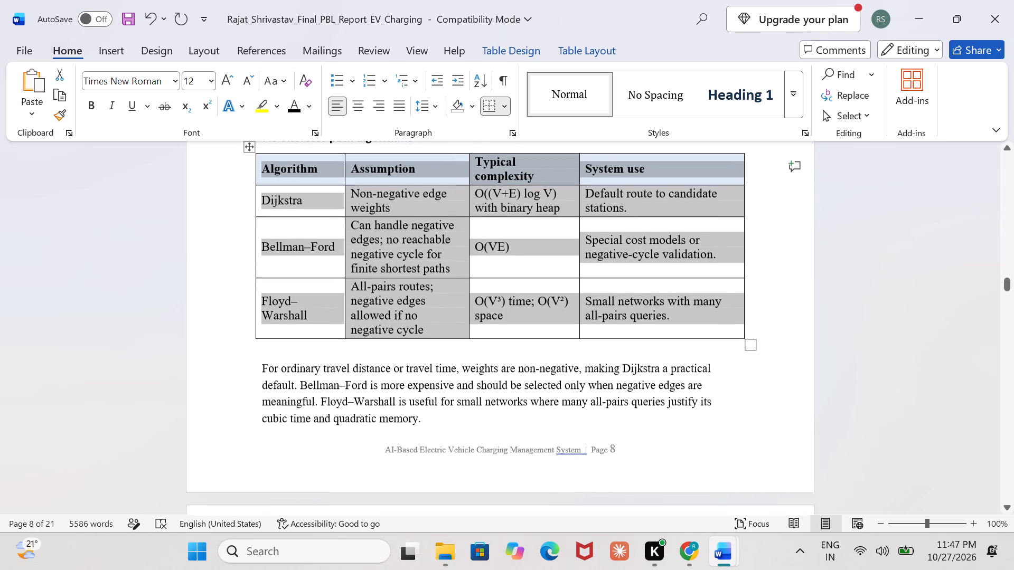
scroll(505, 424, "down", 2)
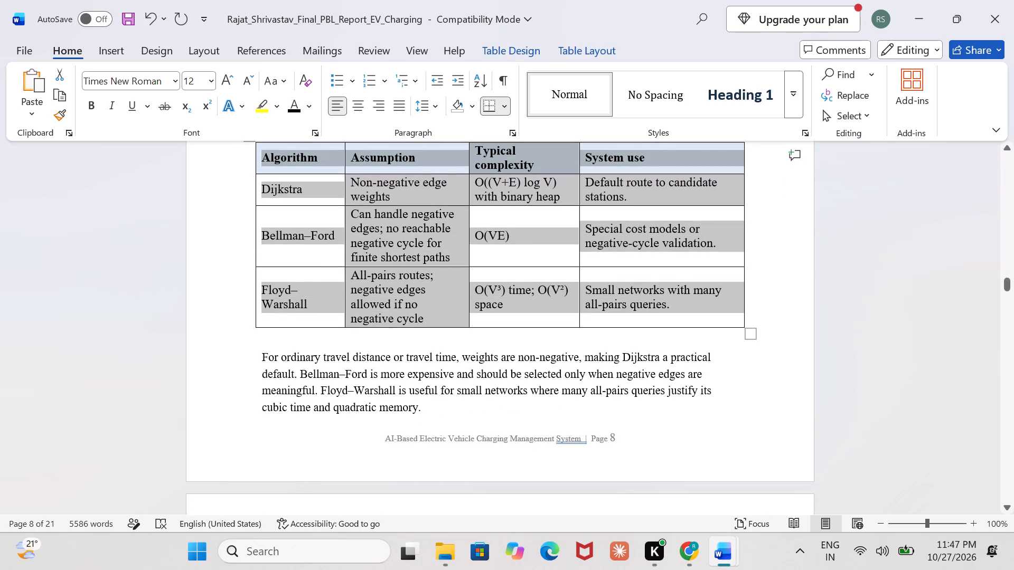
left_click_drag(468, 237, 484, 237)
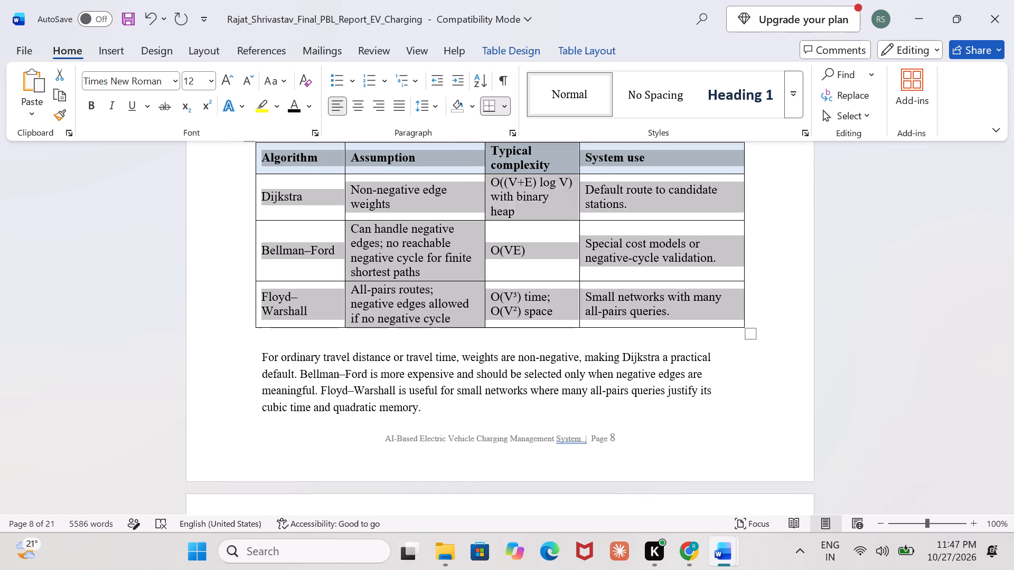
double_click(484, 237)
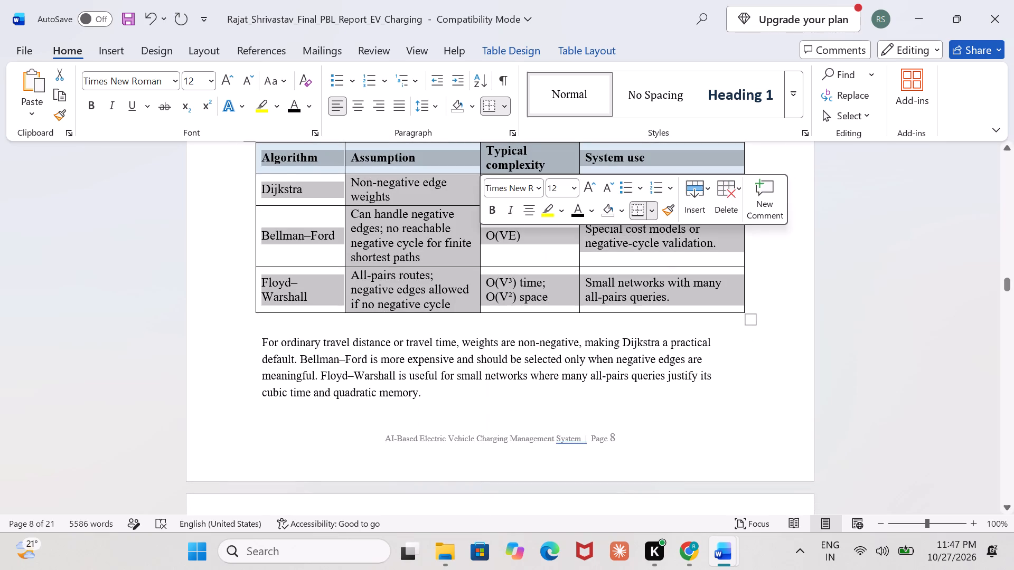
left_click(566, 322)
Change the font colour of the 7.4 Illustrative route example subheading to black.
scroll(566, 322, "down", 1)
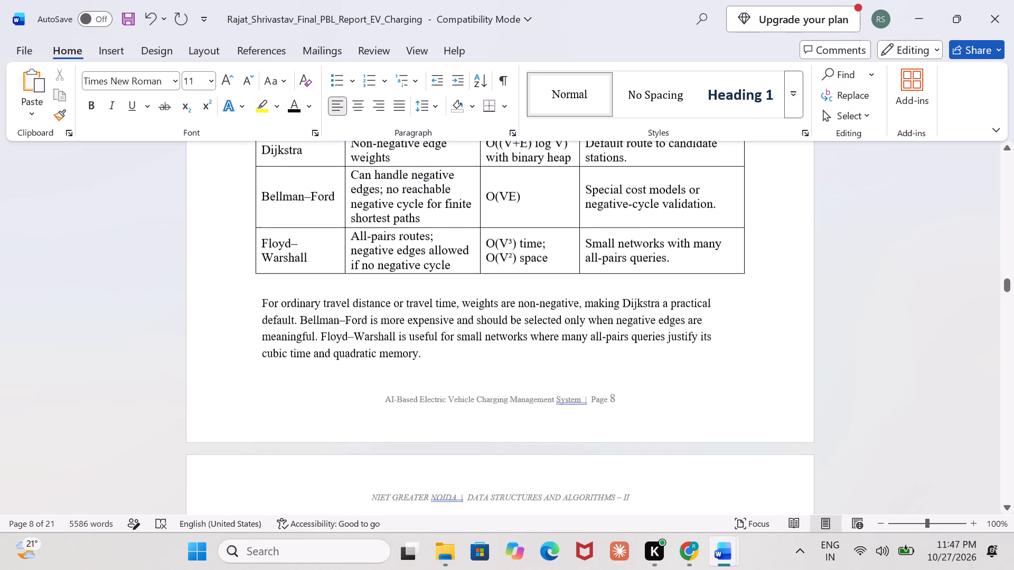
scroll(566, 322, "down", 1)
scroll(566, 322, "up", 1)
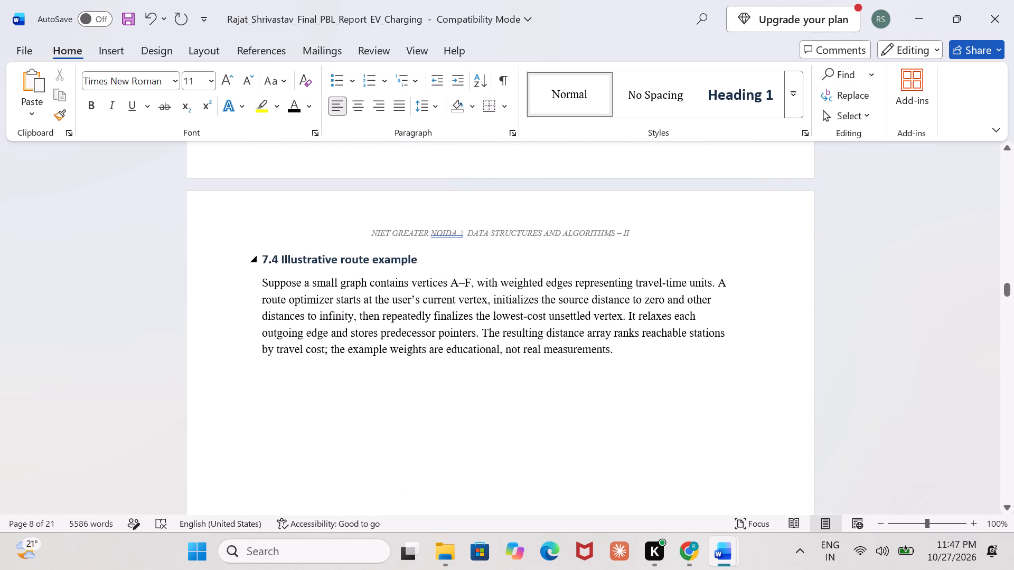
left_click_drag(437, 251, 252, 256)
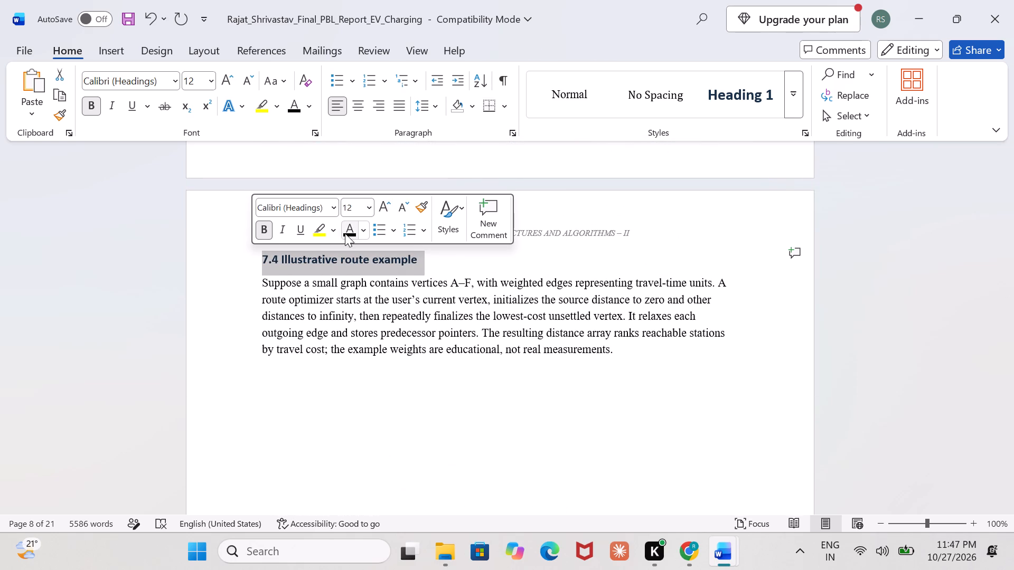
left_click(345, 233)
Set the font size of the words "Illustrative route example" in the 7.4 subheading to 13.
scroll(442, 354, "down", 2)
scroll(442, 354, "up", 4)
scroll(442, 357, "down", 2)
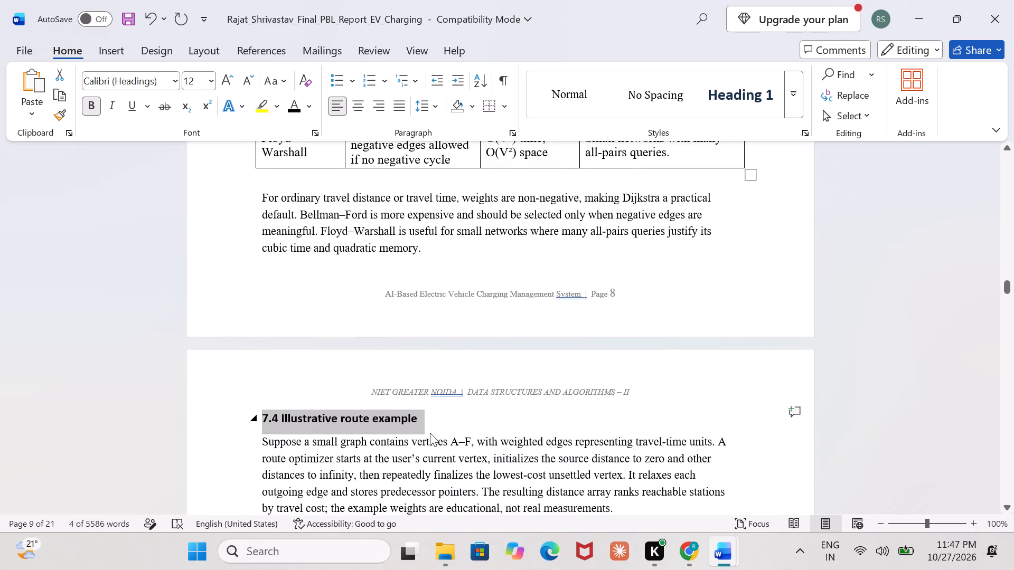
left_click(430, 433)
left_click_drag(427, 415, 305, 419)
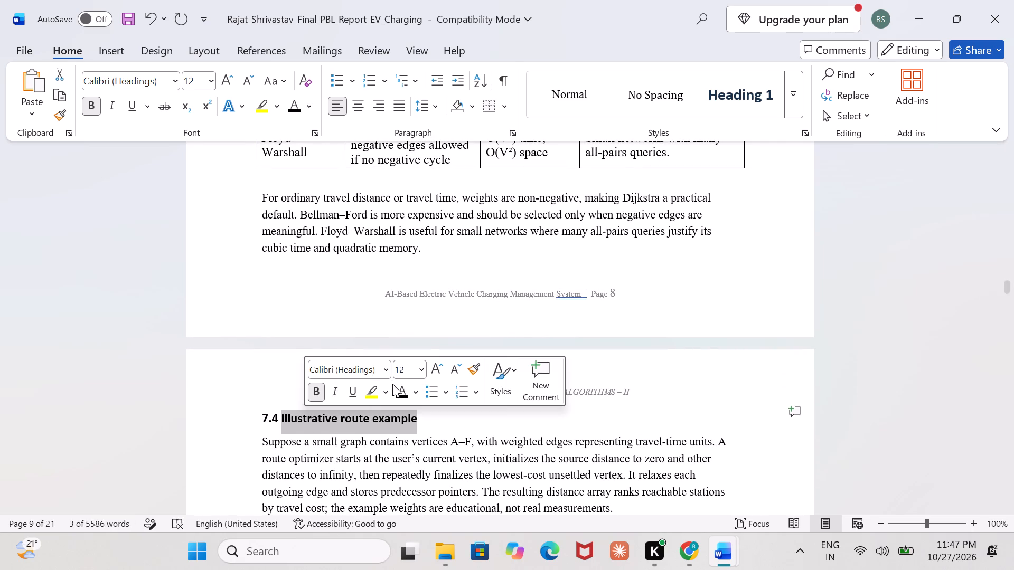
left_click(424, 375)
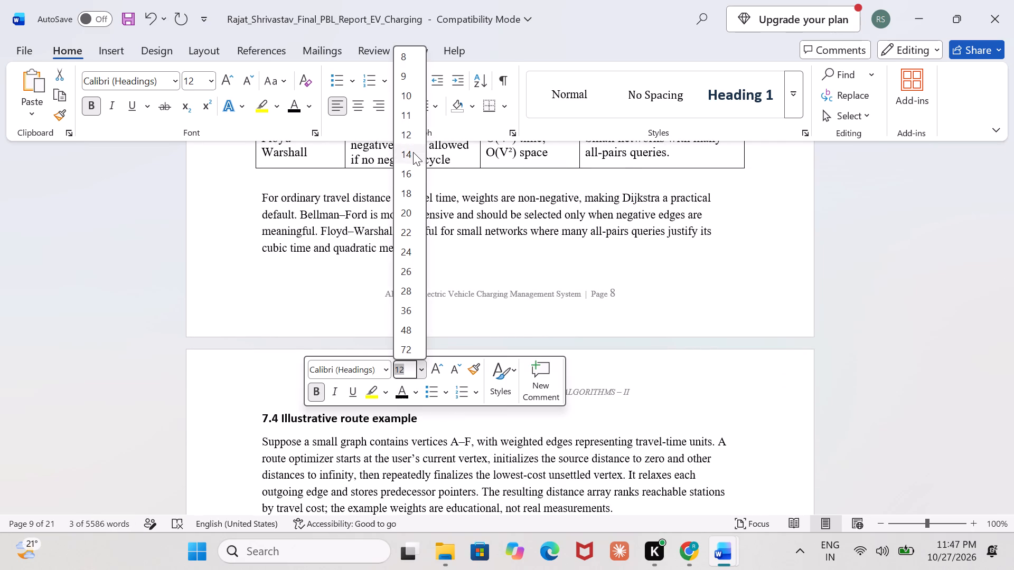
left_click(407, 369)
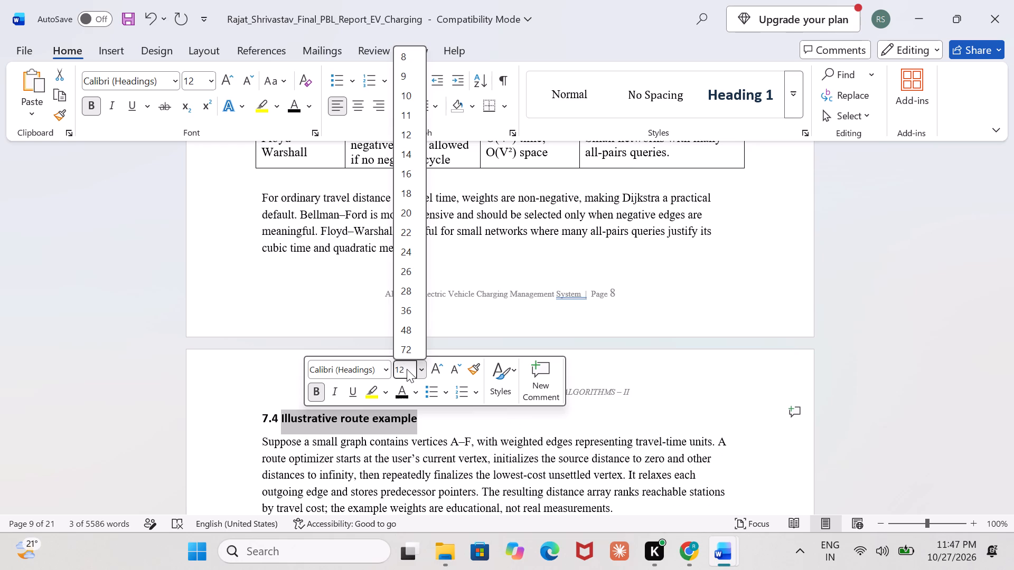
key("BackSpace")
key("3")
left_click(408, 137)
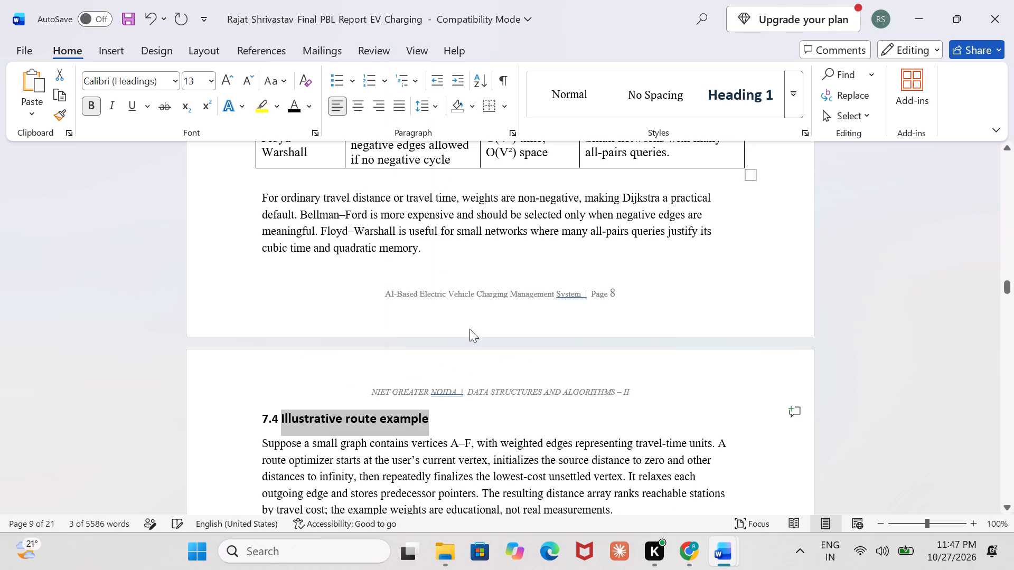
Delete the "7. Unit 2: Graph-Based Analysis (continued)" heading and the page break before 7.5, bringing 7.5 directly under the 7.4 text.
scroll(477, 385, "down", 4)
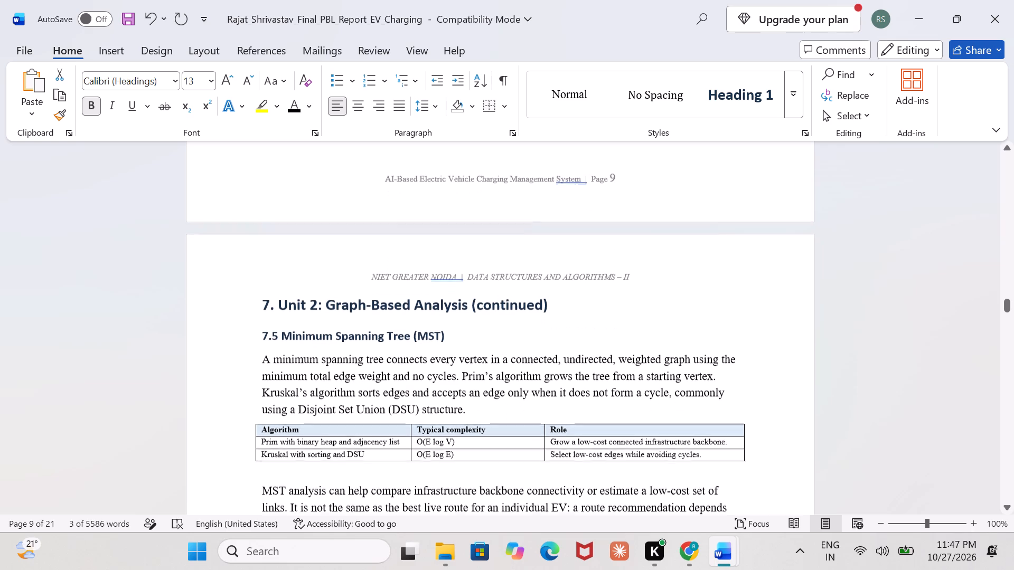
left_click(561, 299)
scroll(561, 299, "up", 2)
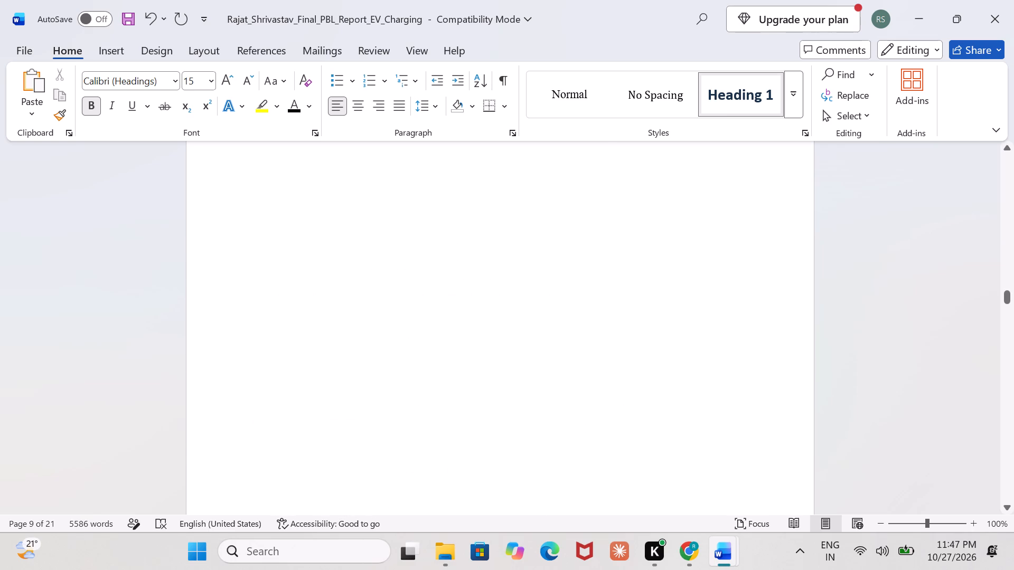
scroll(561, 299, "down", 2)
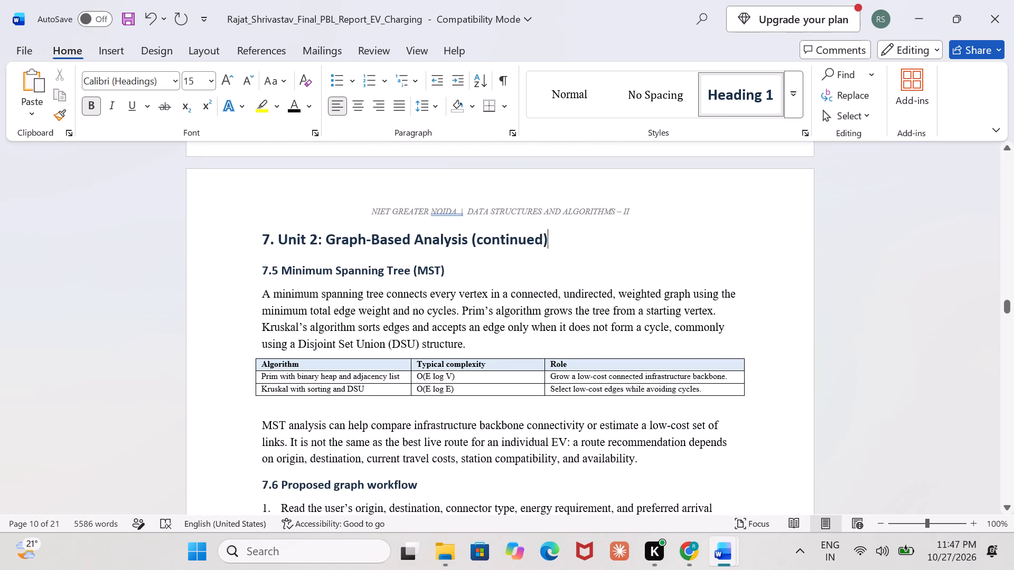
left_click_drag(573, 242, 254, 232)
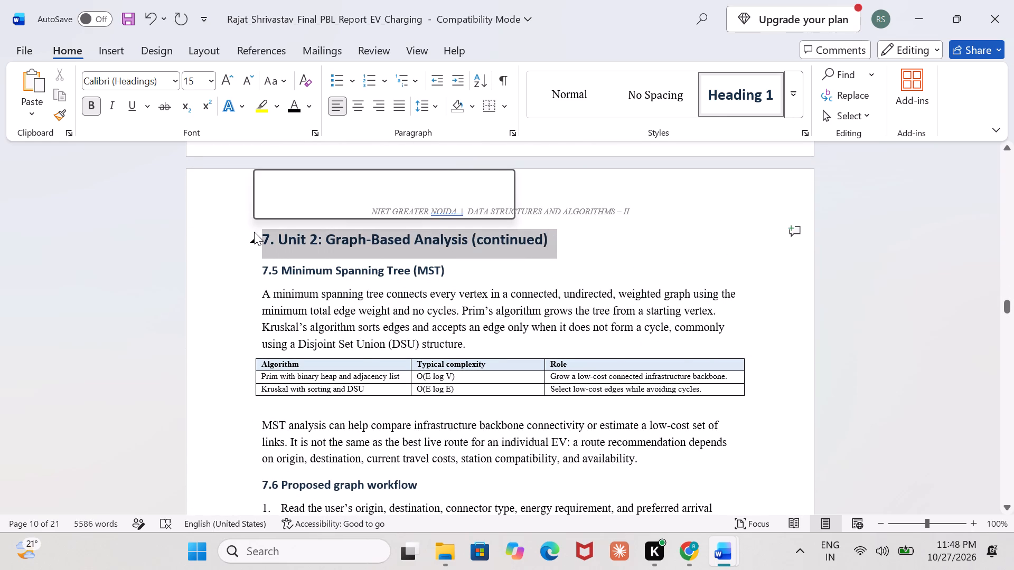
key("BackSpace")
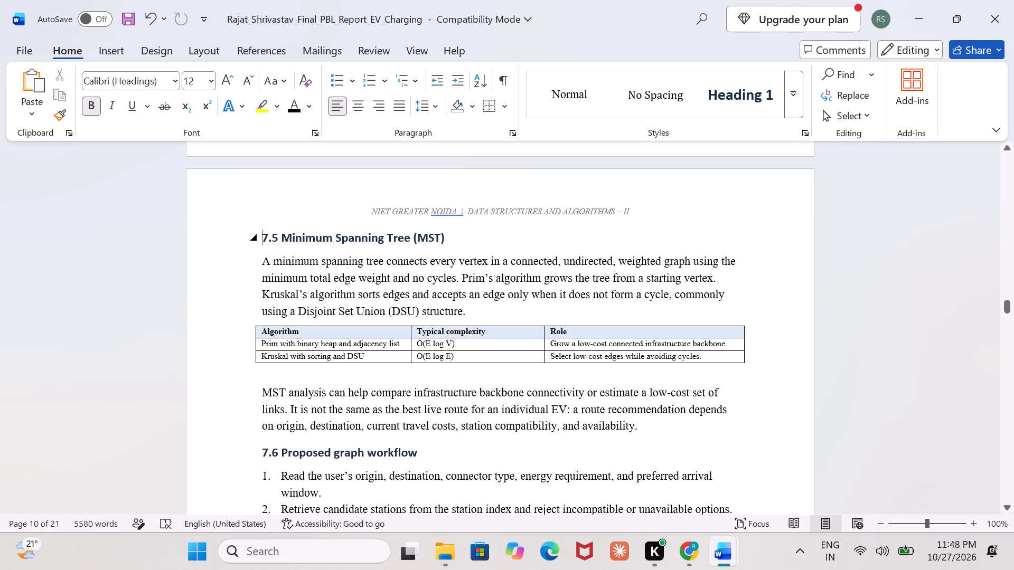
key("BackSpace")
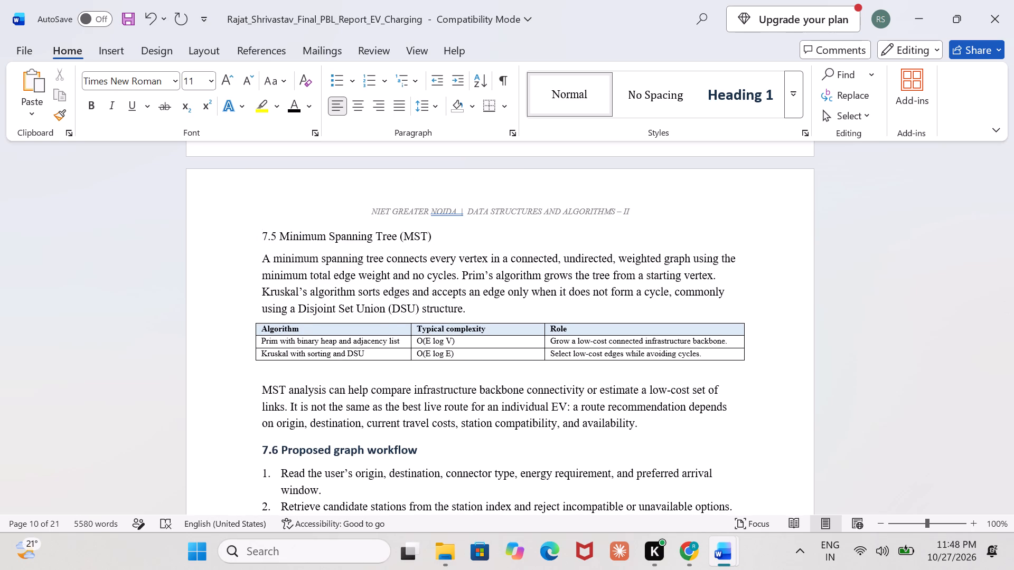
key("BackSpace")
Insert an empty line between the 7.4 paragraph and the 7.5 Minimum Spanning Tree (MST) line.
scroll(533, 389, "up", 2)
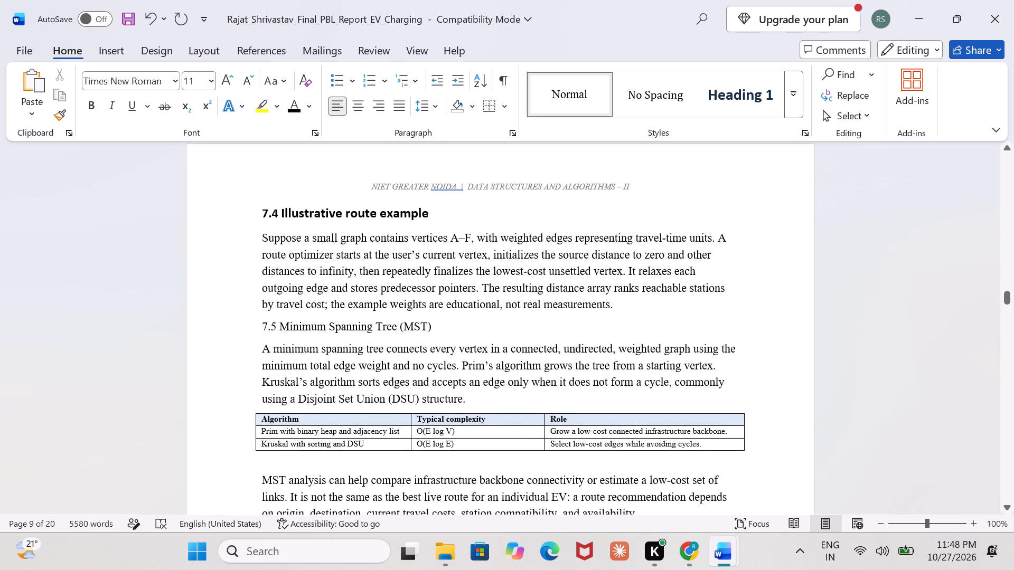
key("Return")
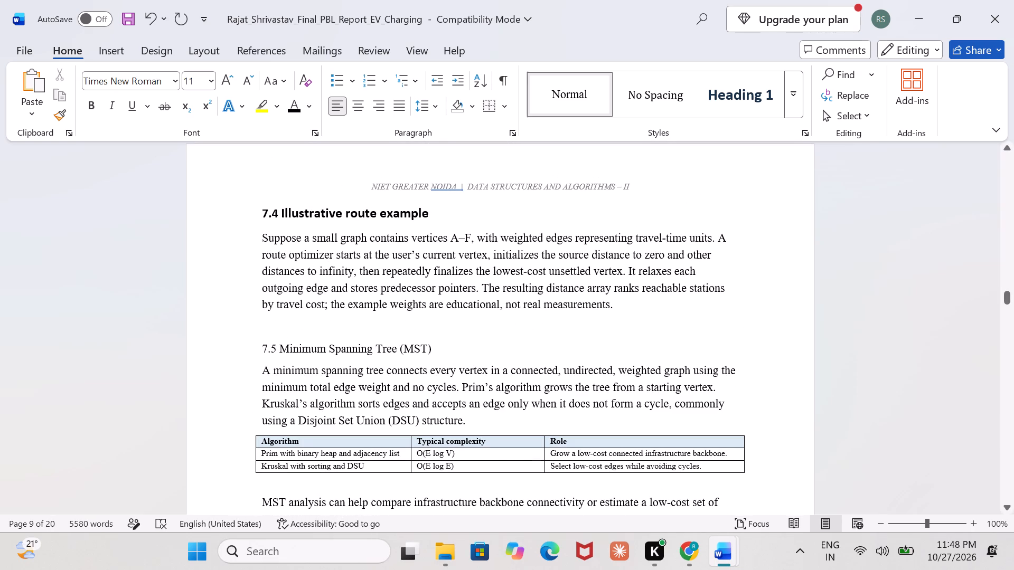
Format the 7.5 Minimum Spanning Tree (MST) subheading in black, size 12 and bold.
left_click_drag(435, 337, 410, 357)
left_click(410, 357)
left_click_drag(435, 354, 259, 357)
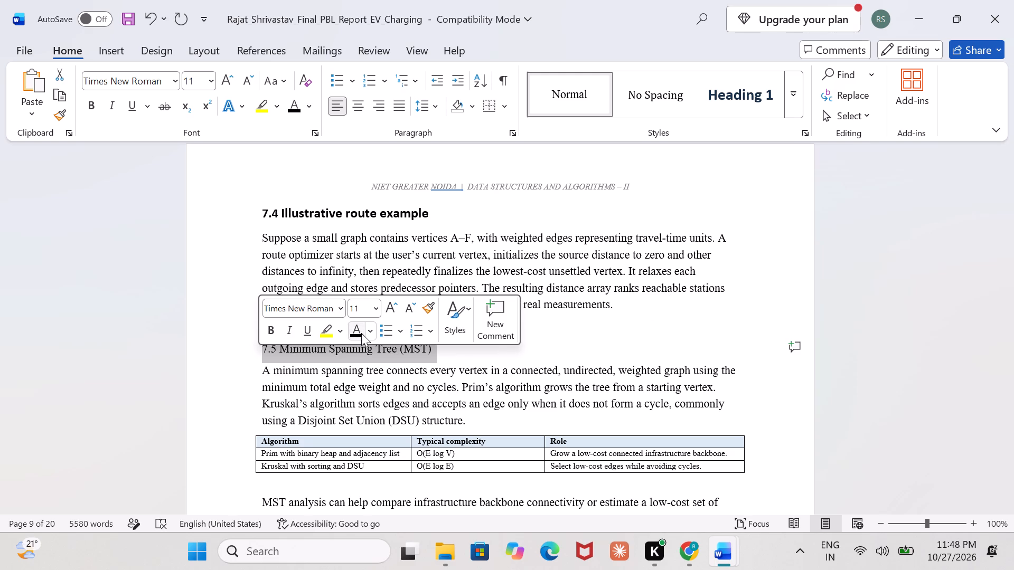
left_click(361, 333)
left_click(380, 307)
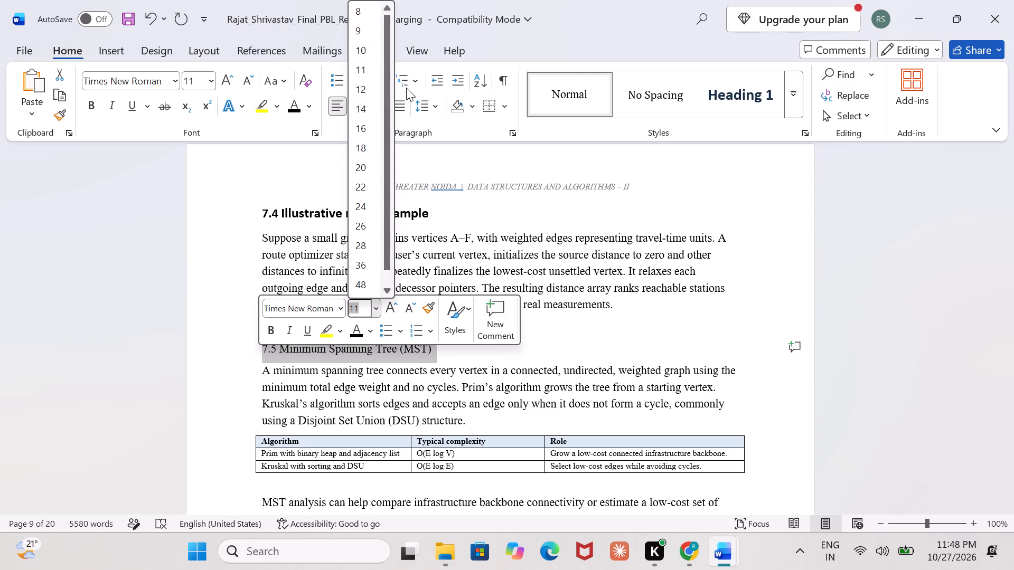
left_click(372, 92)
left_click(453, 344)
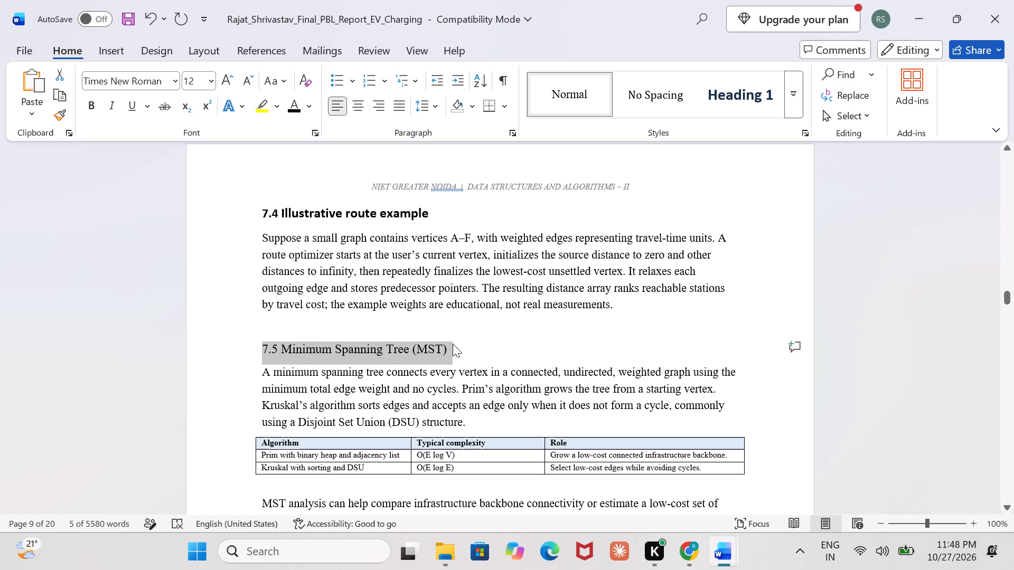
left_click_drag(457, 348, 247, 347)
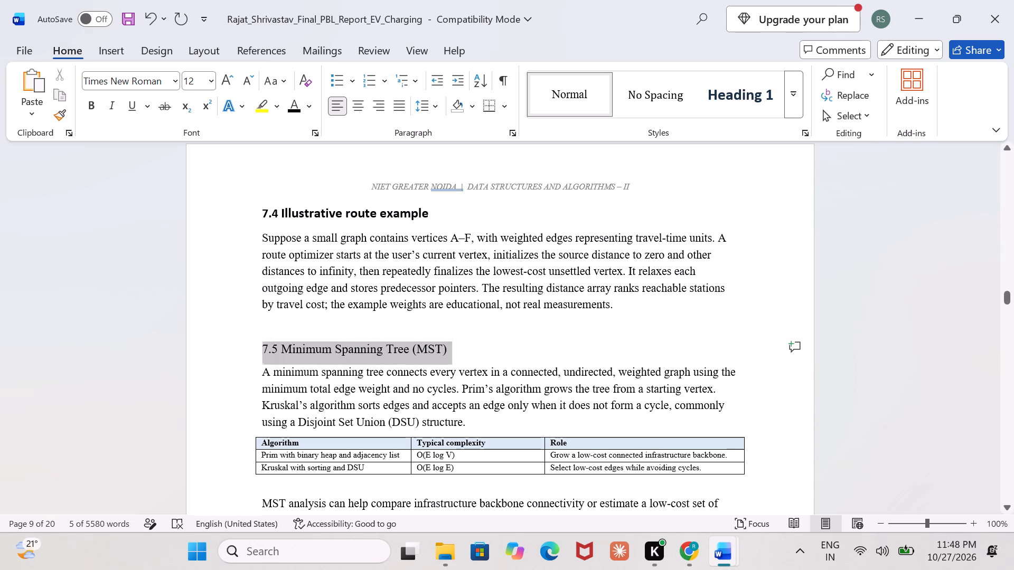
left_click_drag(247, 347, 243, 347)
left_click(250, 326)
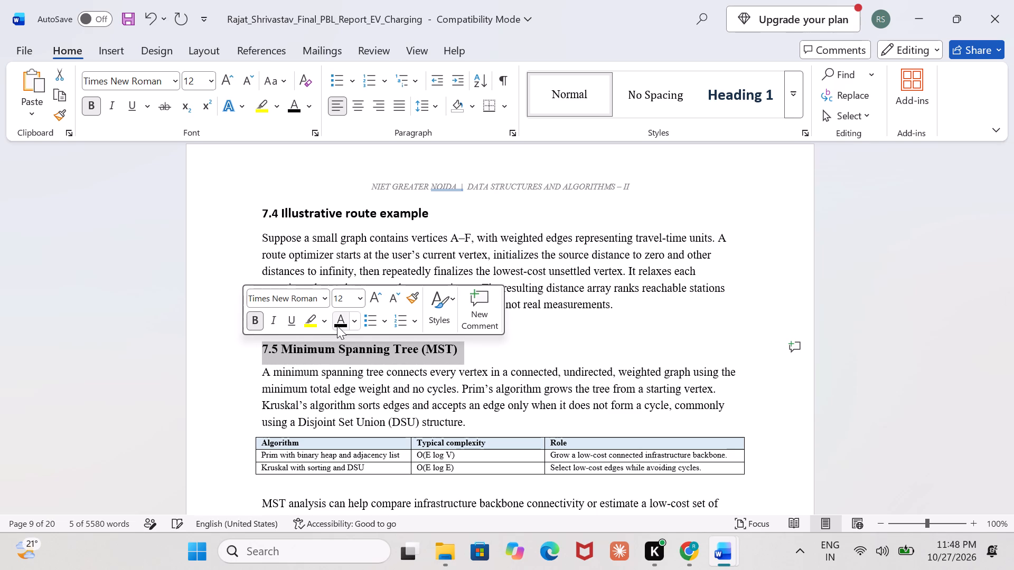
Apply black to the 7.5 Minimum Spanning Tree (MST) subheading and delete the empty line above it.
left_click(337, 326)
left_click(402, 339)
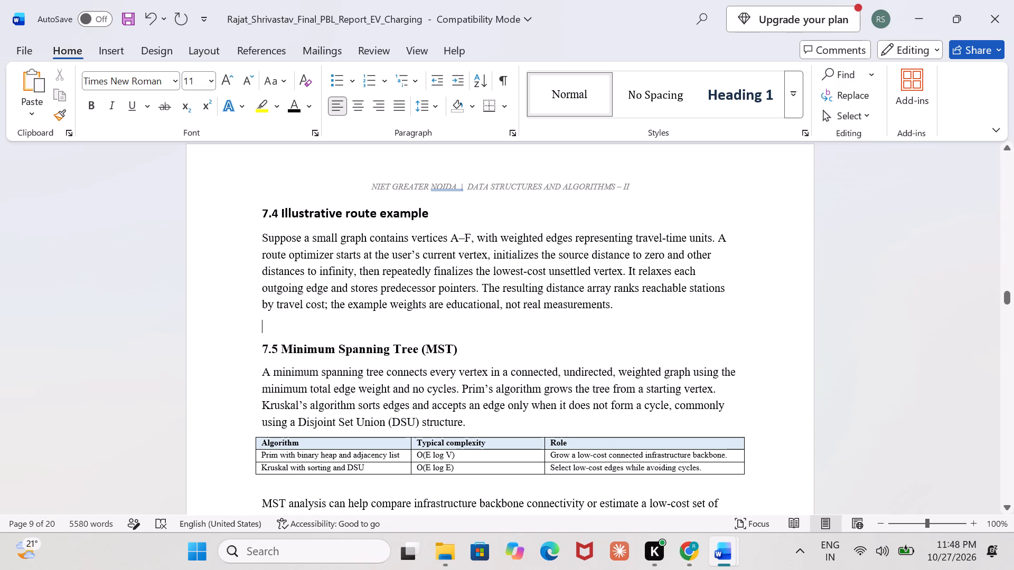
key("BackSpace")
Set the text of the whole Algorithm, Typical complexity and Role table under 7.5 to size 12.
scroll(449, 410, "down", 1)
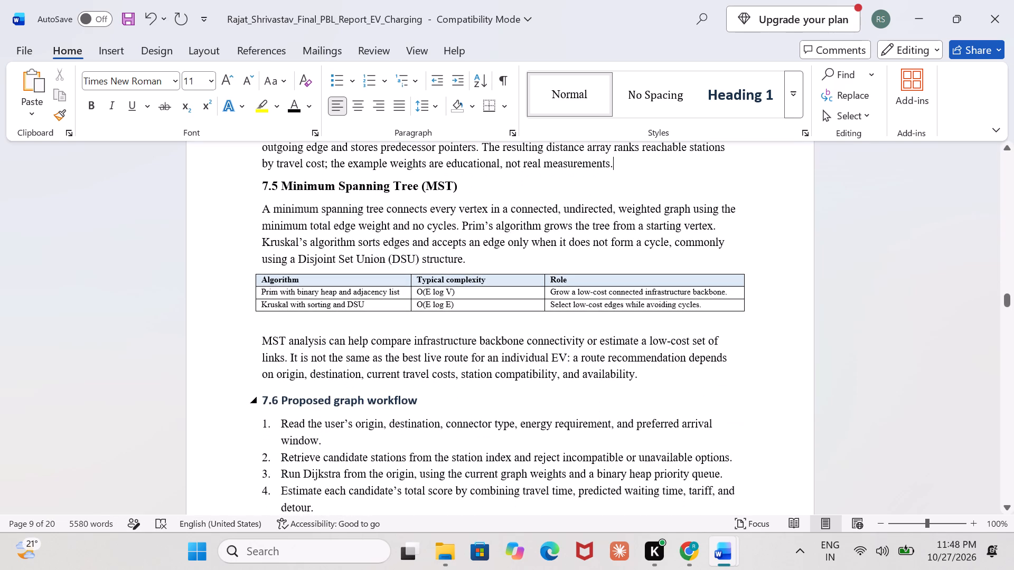
left_click_drag(718, 308, 259, 282)
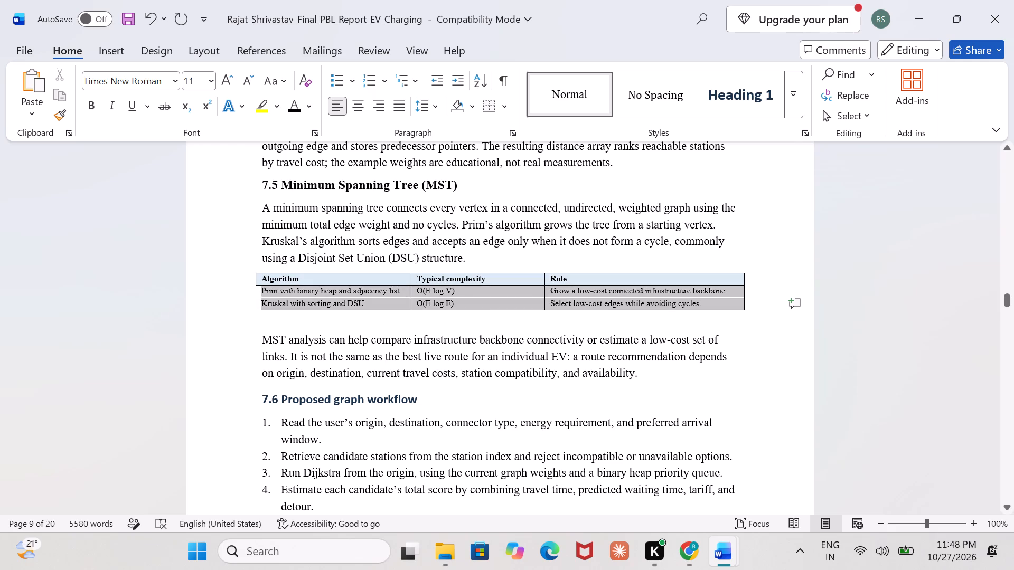
left_click_drag(259, 282, 258, 282)
left_click(355, 309)
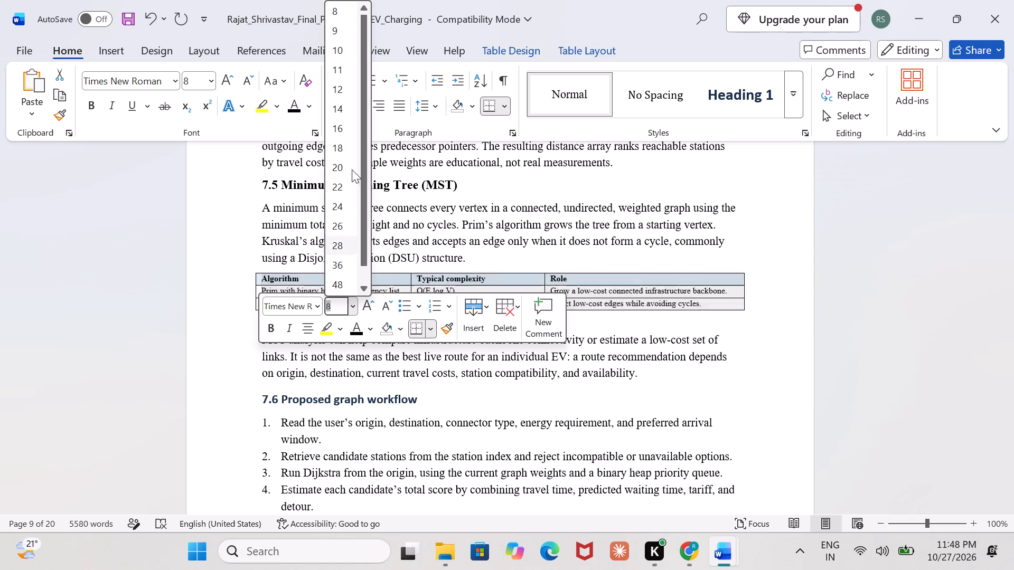
left_click(341, 82)
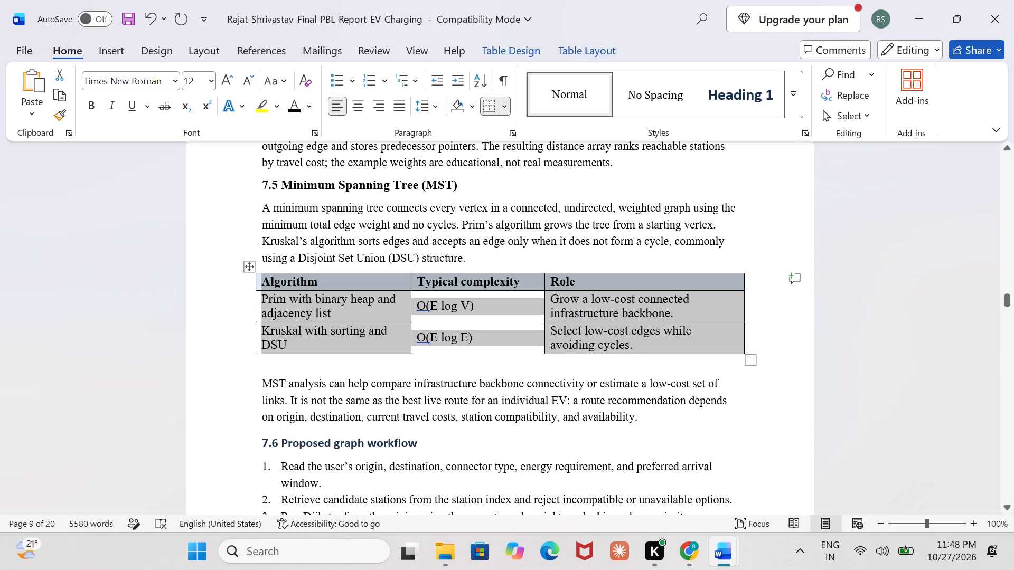
Widen the Algorithm column of the 7.5 table slightly, keeping its border with Typical complexity aligned across all rows.
left_click(411, 321)
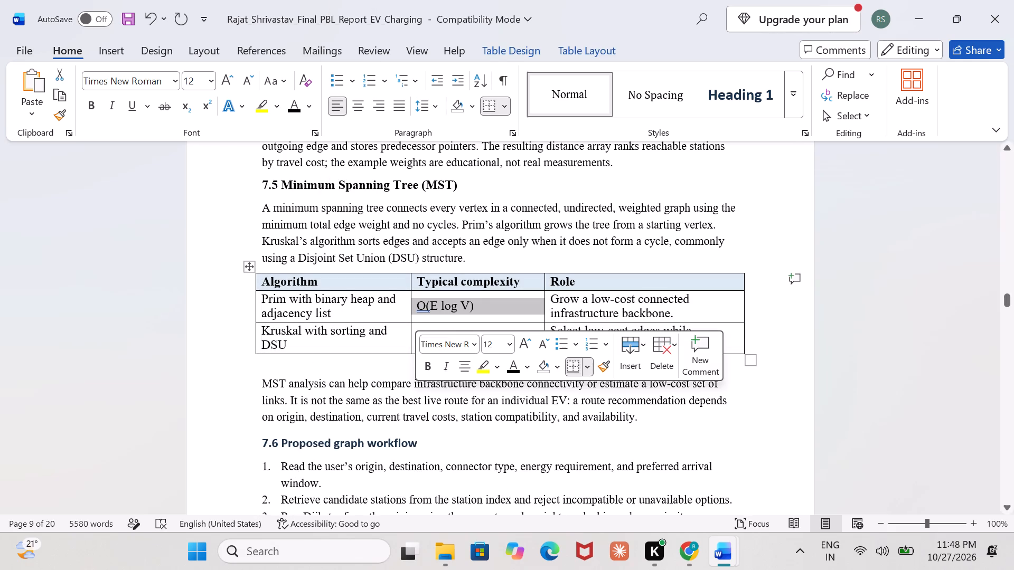
left_click_drag(409, 318, 420, 318)
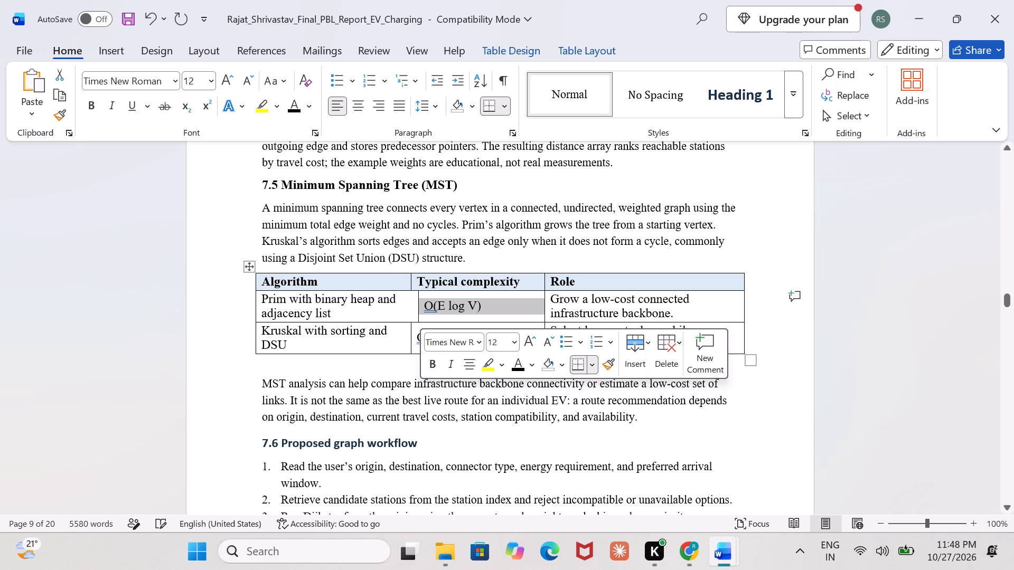
left_click_drag(410, 338, 418, 338)
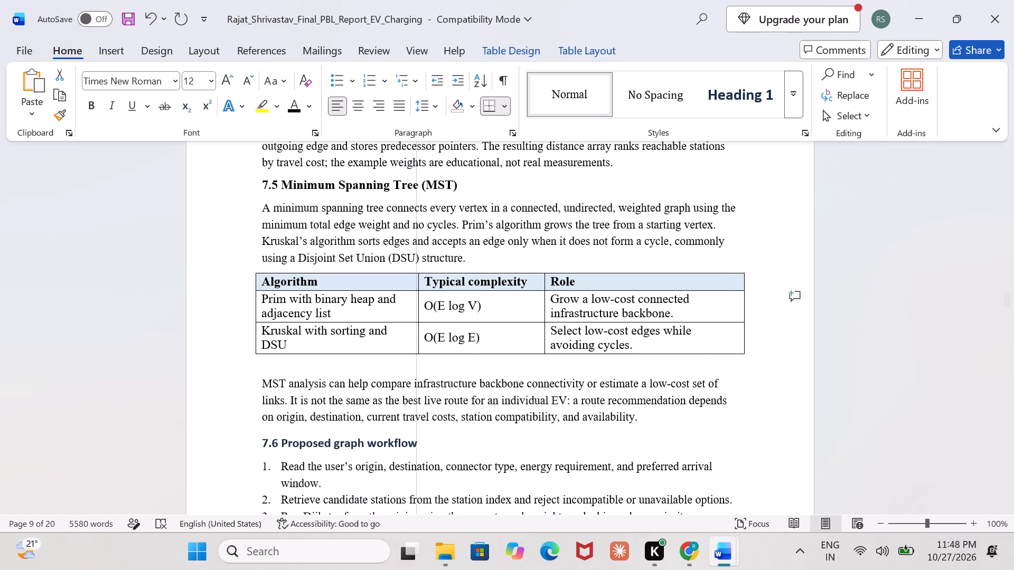
left_click_drag(418, 338, 418, 337)
left_click(427, 355)
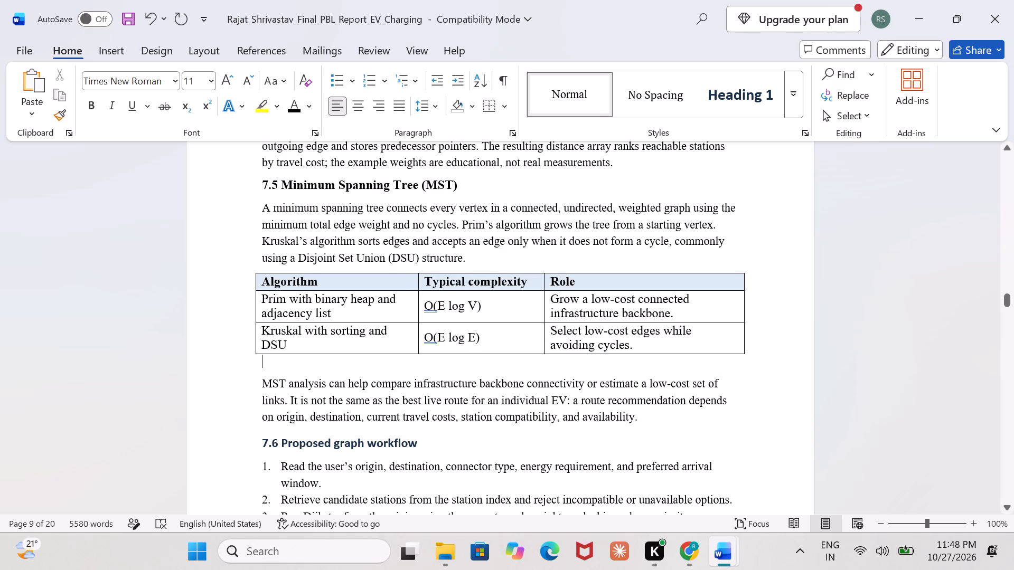
Change the 7.6 Proposed graph workflow and 7.7 Graph design recommendation subheadings to black.
scroll(440, 379, "down", 1)
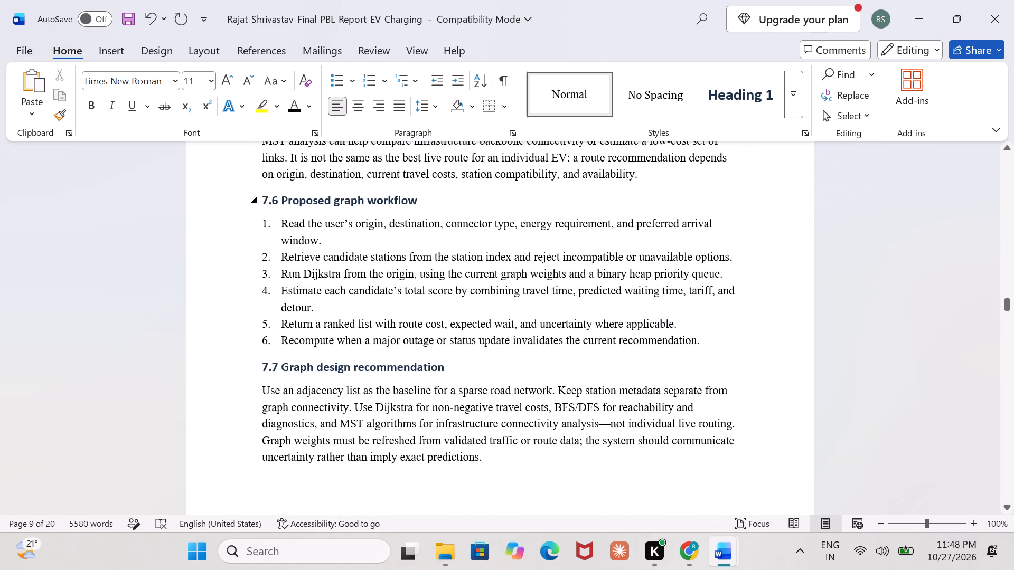
left_click_drag(431, 206, 259, 205)
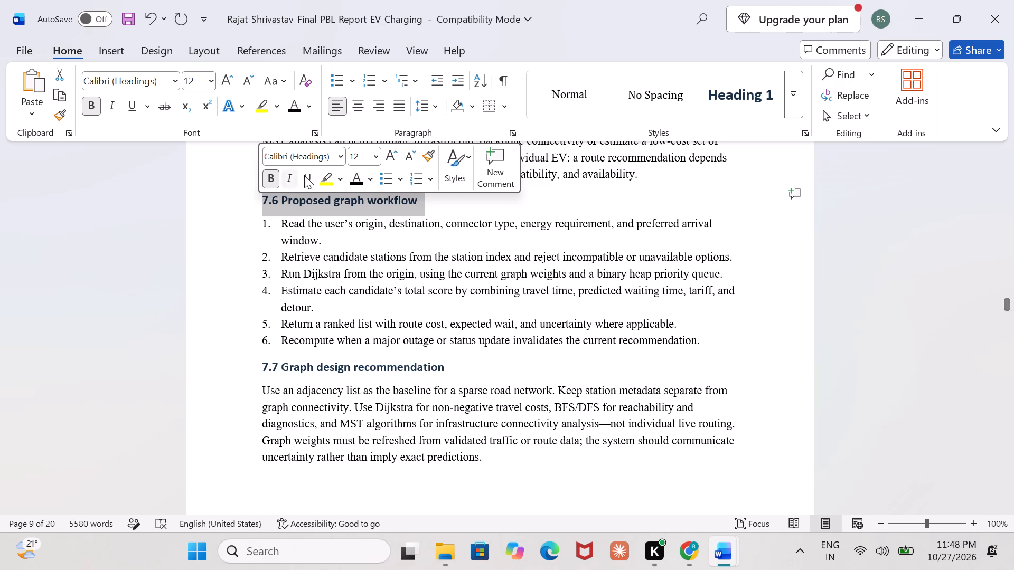
left_click(353, 176)
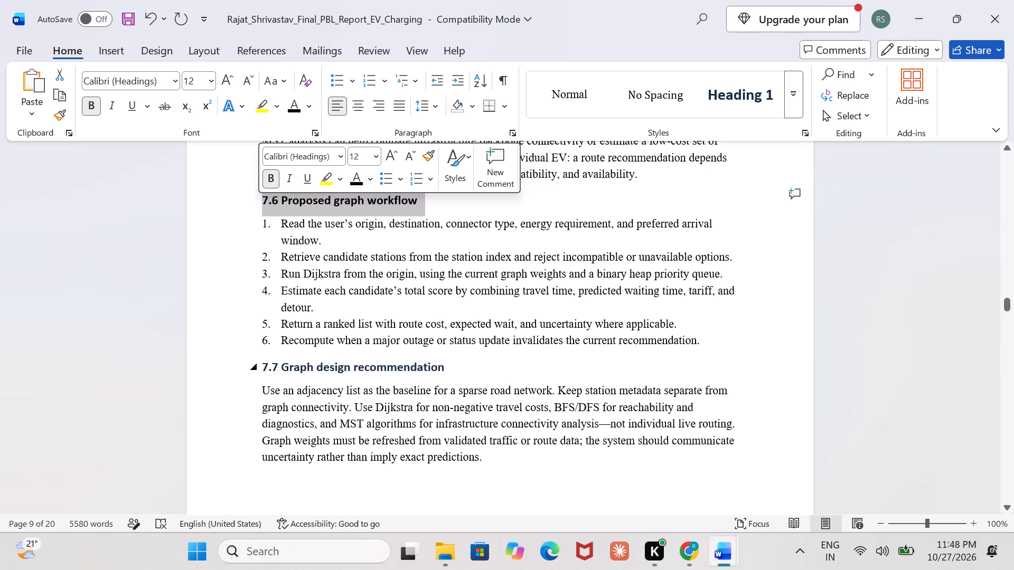
left_click_drag(465, 370, 262, 358)
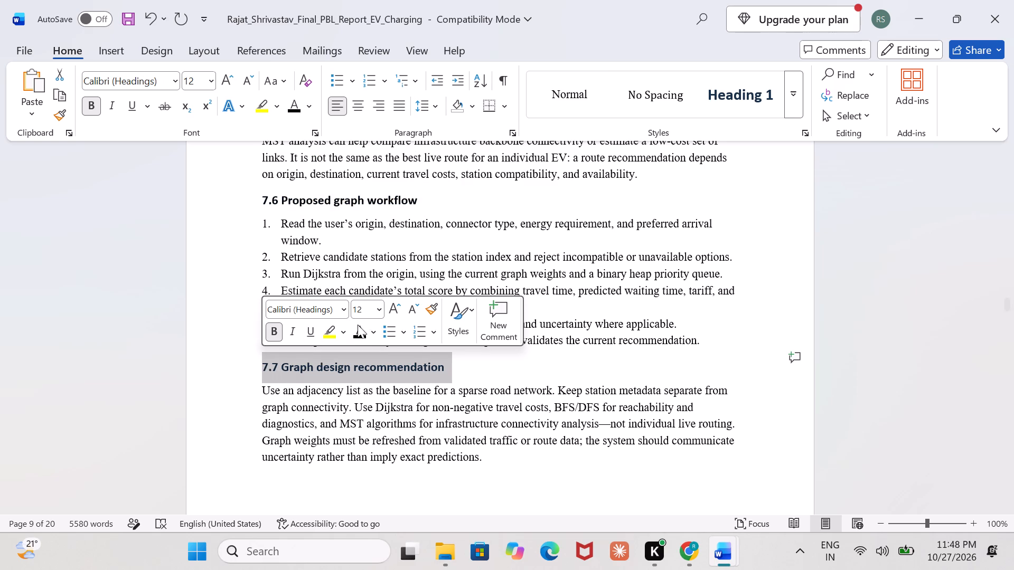
left_click(358, 330)
Change the "8. Unit 3: Dynamic Programming Analysis" heading and the 8.1 Resource-allocation formulation subheading to black.
scroll(433, 416, "down", 1)
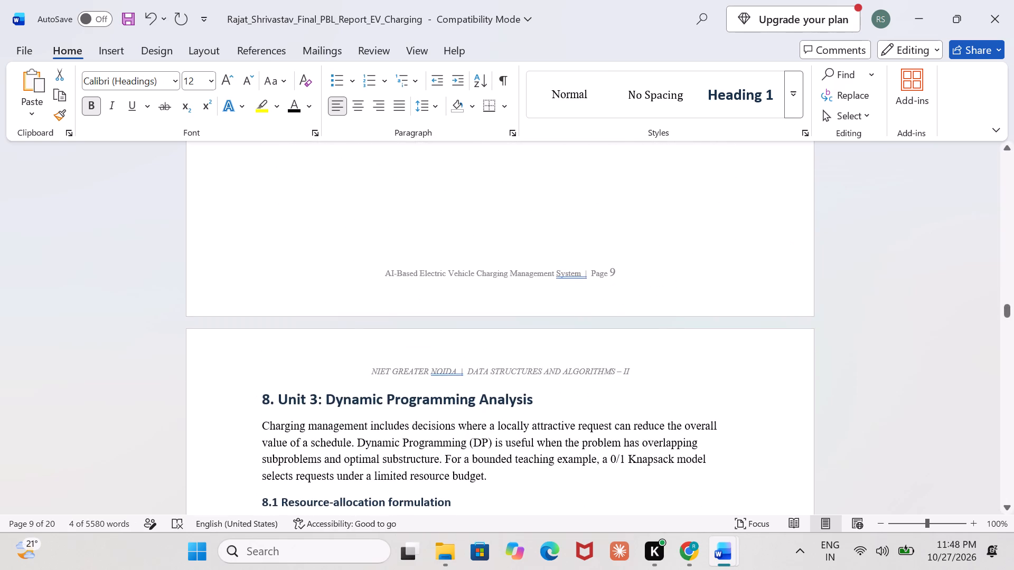
scroll(480, 424, "right", 1)
left_click_drag(542, 407, 531, 411)
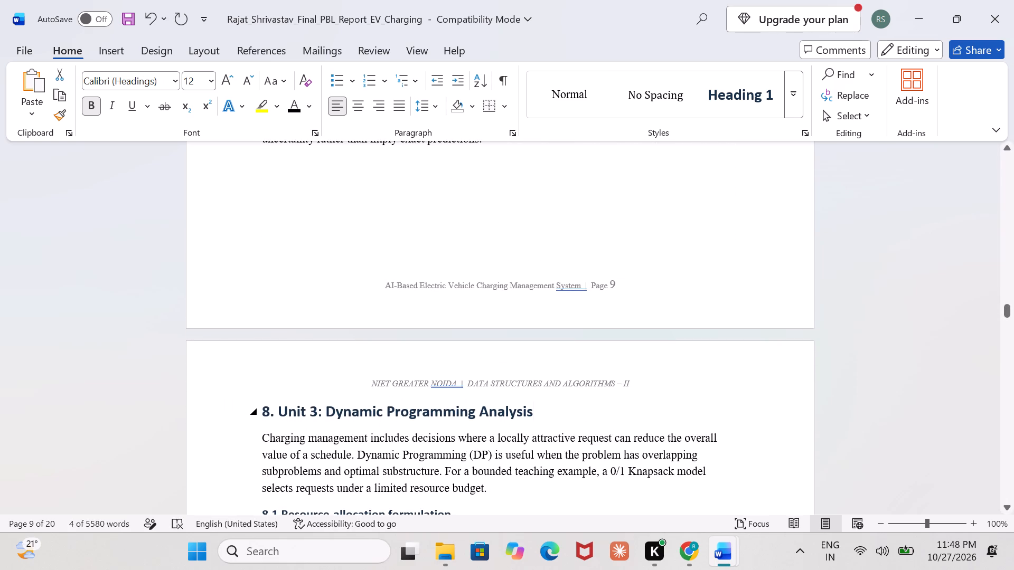
left_click_drag(531, 411, 252, 417)
left_click(343, 393)
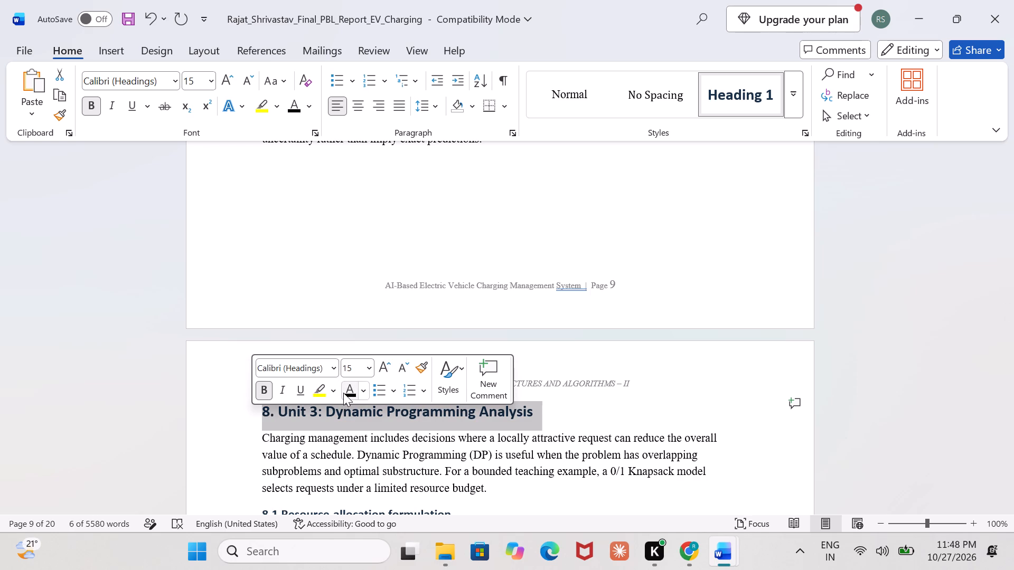
scroll(418, 451, "down", 1)
left_click_drag(466, 359, 258, 368)
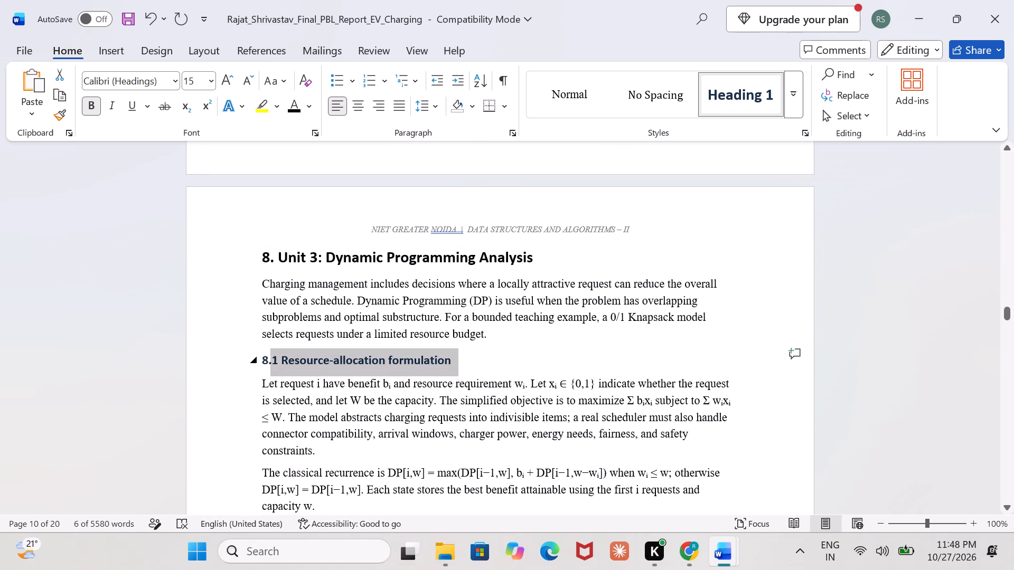
left_click_drag(258, 368, 249, 368)
left_click(340, 349)
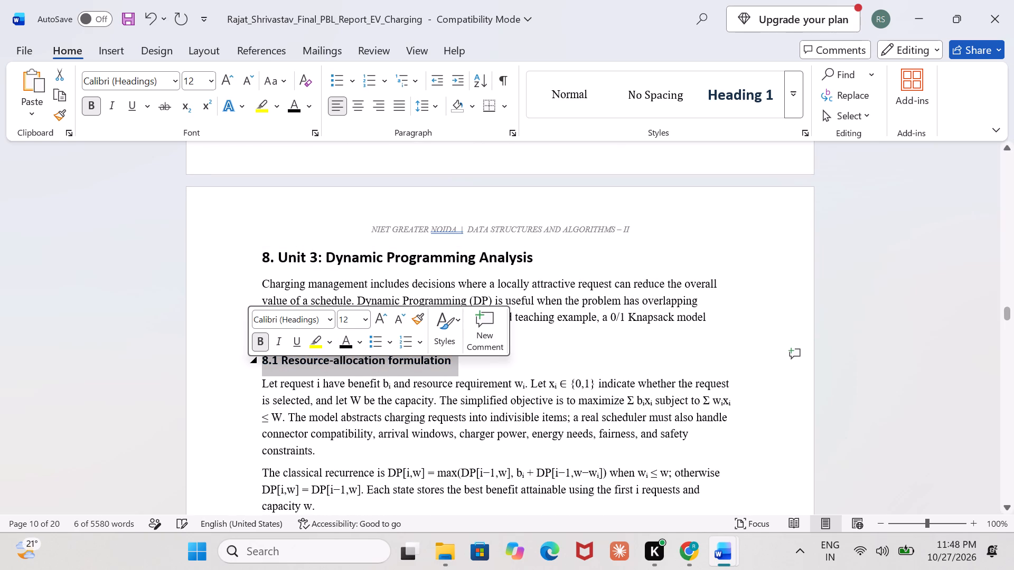
Change the 8.2 Illustrative example subheading to black.
scroll(368, 398, "down", 1)
left_click_drag(394, 348, 248, 351)
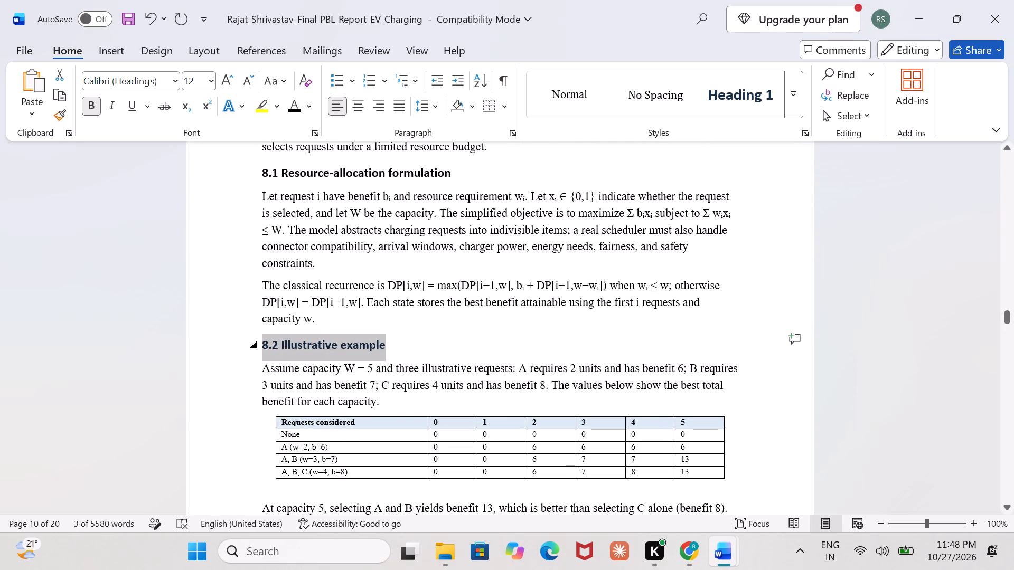
left_click_drag(248, 351, 251, 349)
left_click(347, 324)
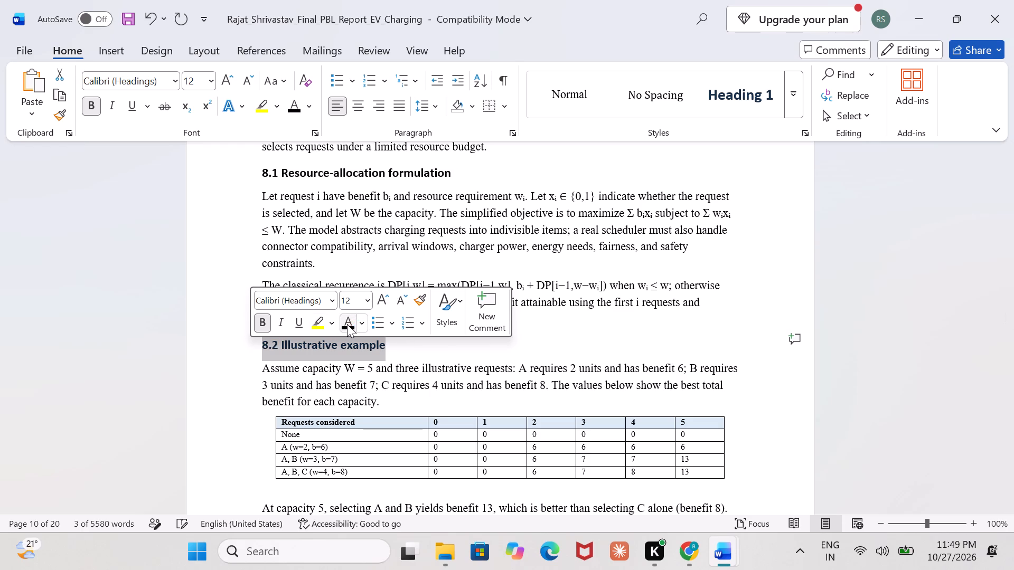
Set the text of the whole Requests considered table under 8.2 to size 12.
left_click_drag(700, 471, 306, 445)
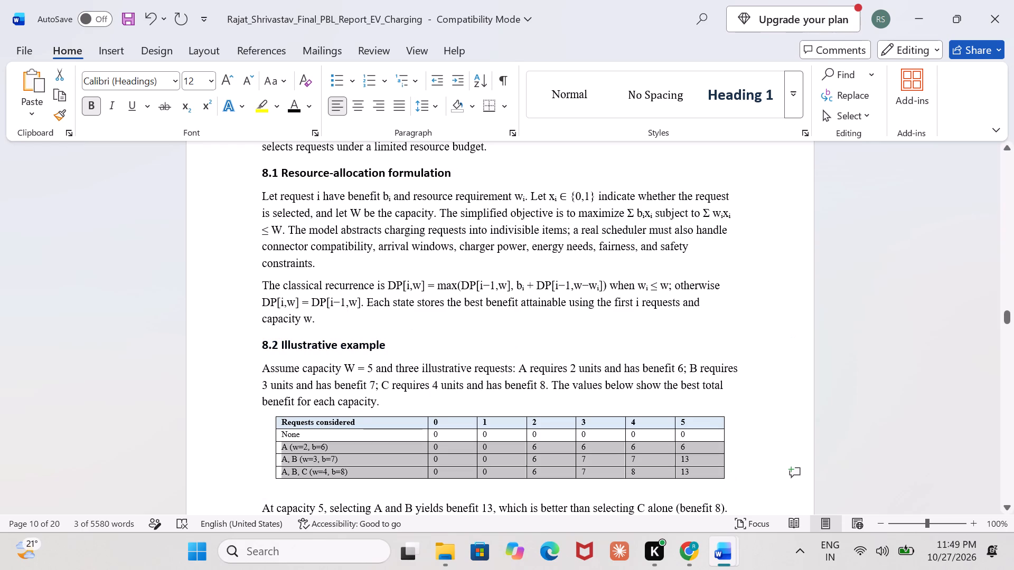
left_click_drag(306, 445, 278, 425)
left_click(372, 455)
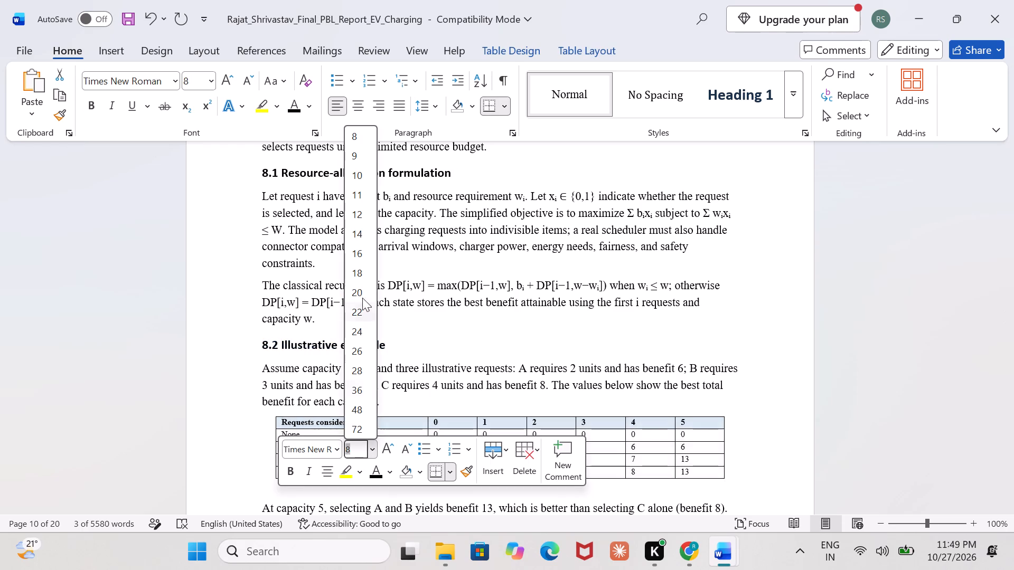
left_click(355, 215)
Change the 8.3 Complexity and suitability subheading to black.
scroll(438, 406, "down", 1)
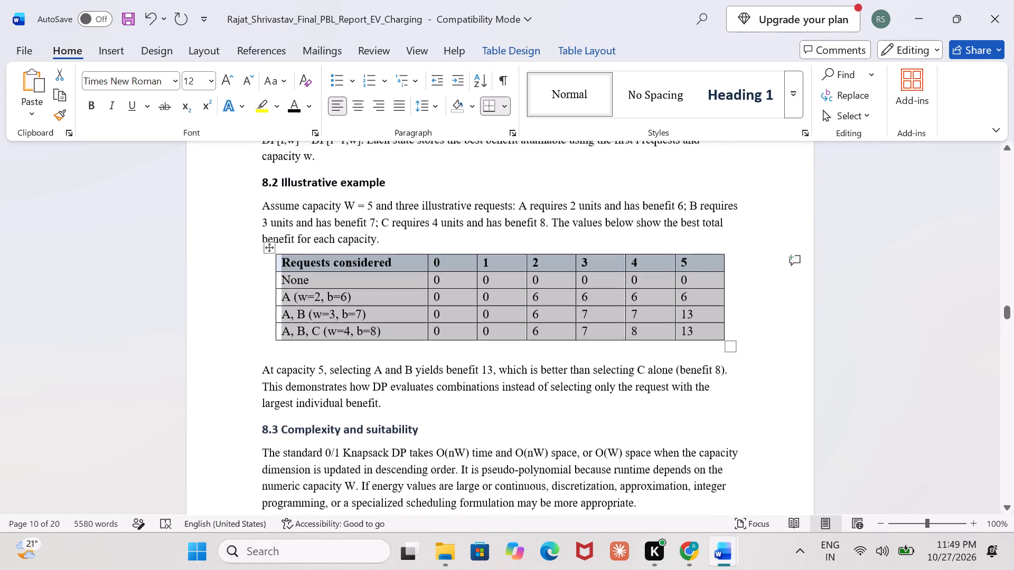
scroll(438, 406, "down", 1)
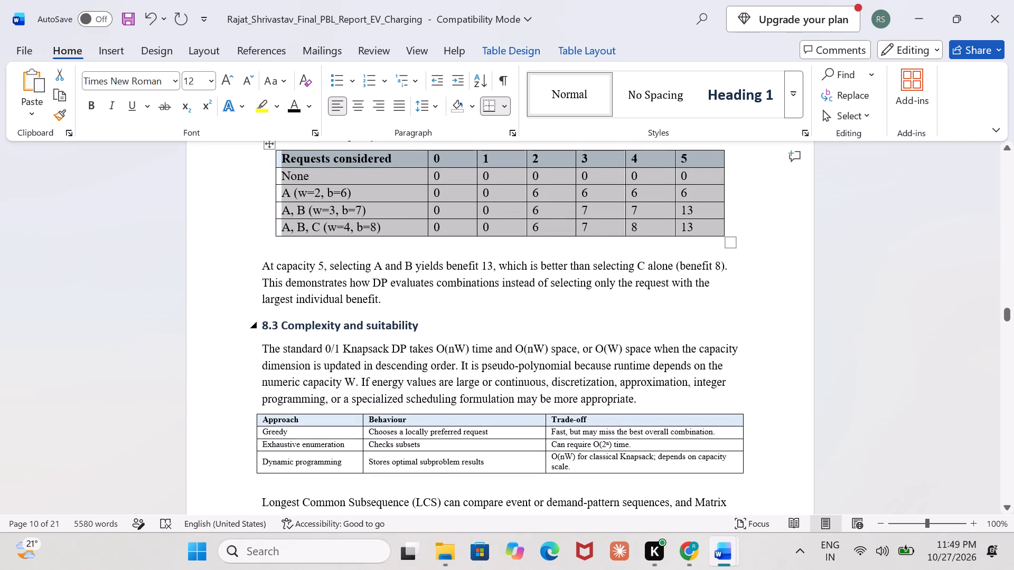
left_click_drag(420, 331, 267, 330)
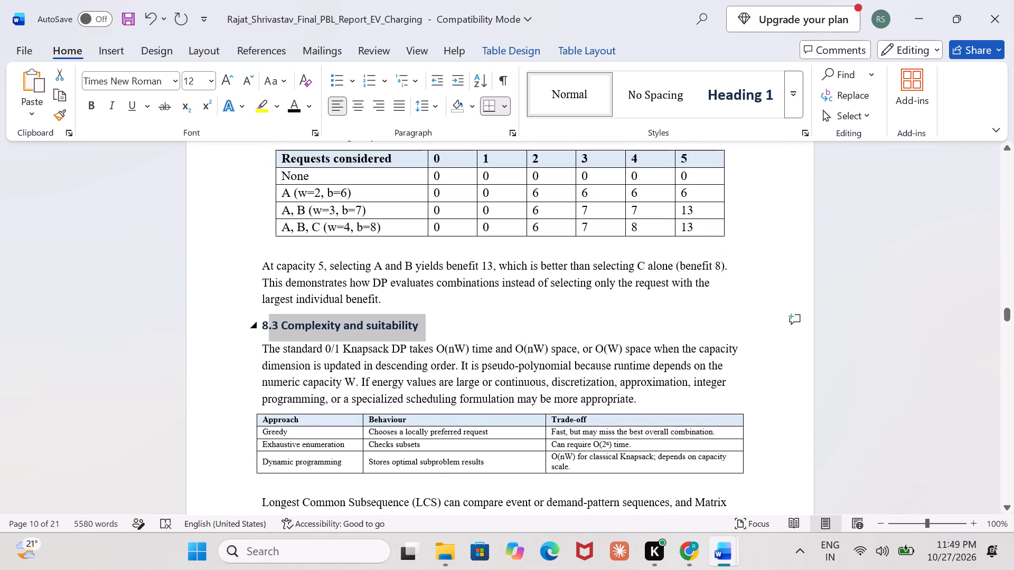
left_click_drag(267, 330, 262, 329)
left_click(354, 300)
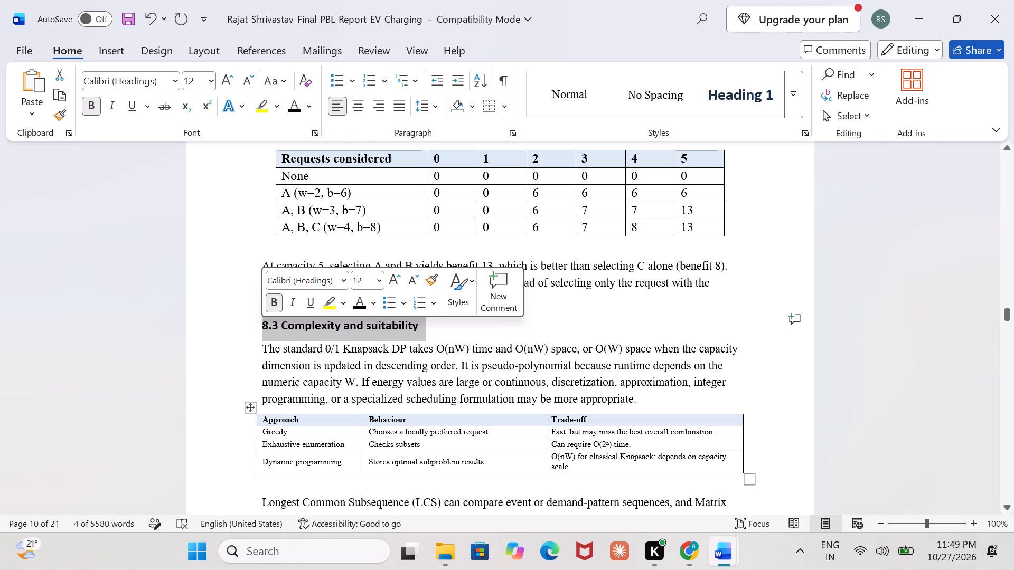
Set the text of the whole Approach, Behaviour and Trade-off table under 8.3 to size 12.
left_click_drag(663, 460, 281, 431)
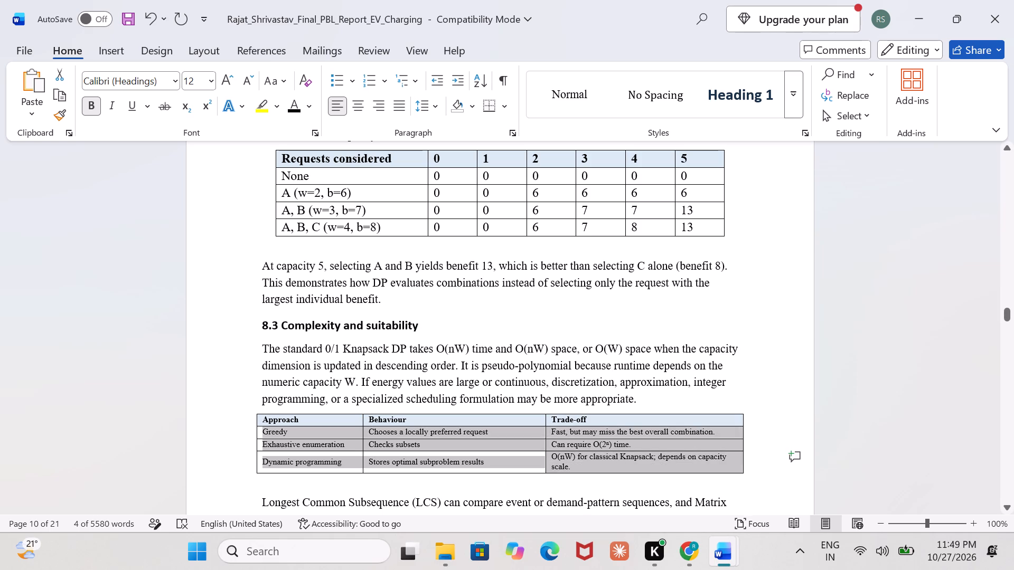
left_click_drag(281, 431, 271, 417)
left_click(368, 443)
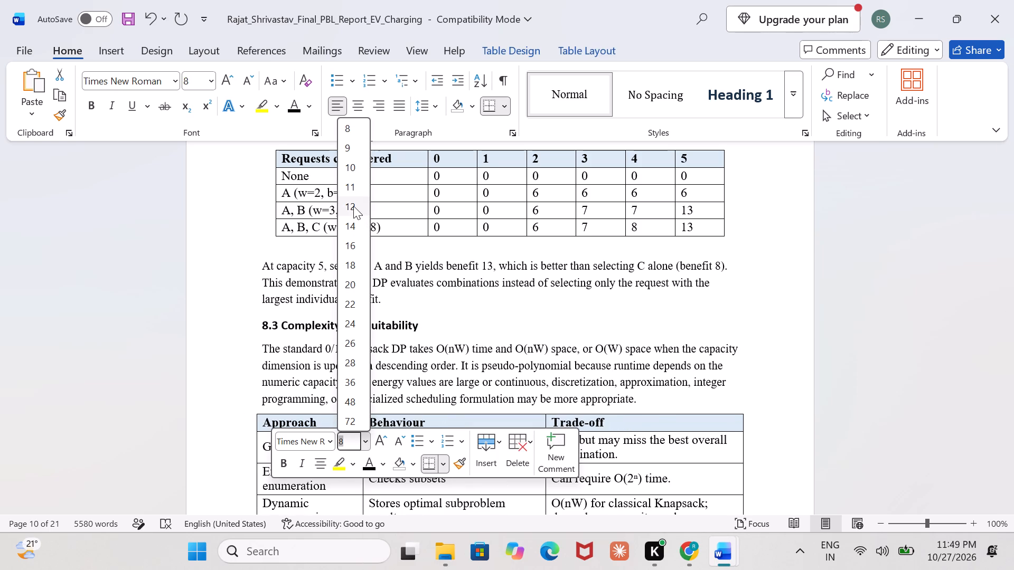
left_click(353, 206)
left_click(375, 458)
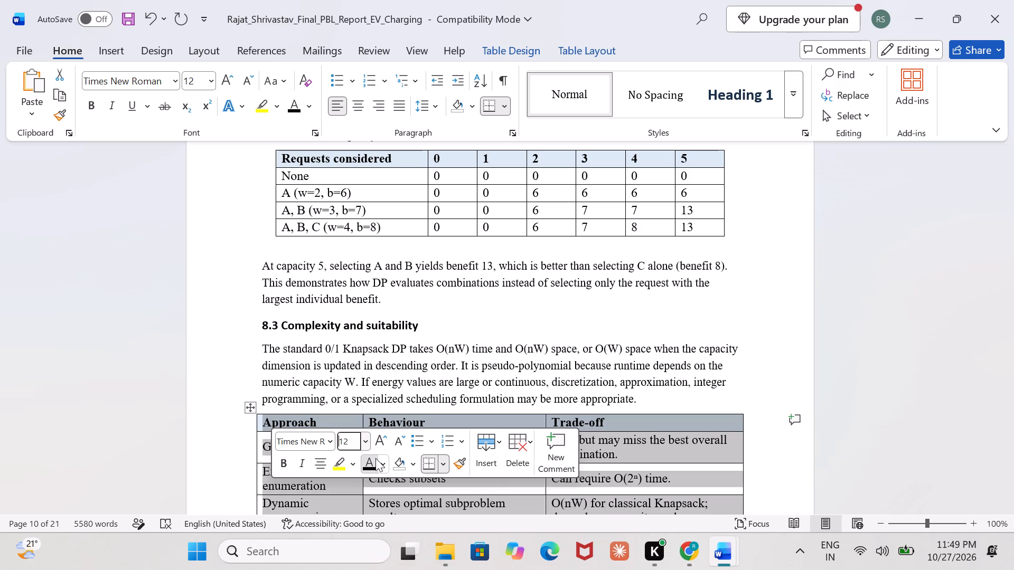
left_click(502, 410)
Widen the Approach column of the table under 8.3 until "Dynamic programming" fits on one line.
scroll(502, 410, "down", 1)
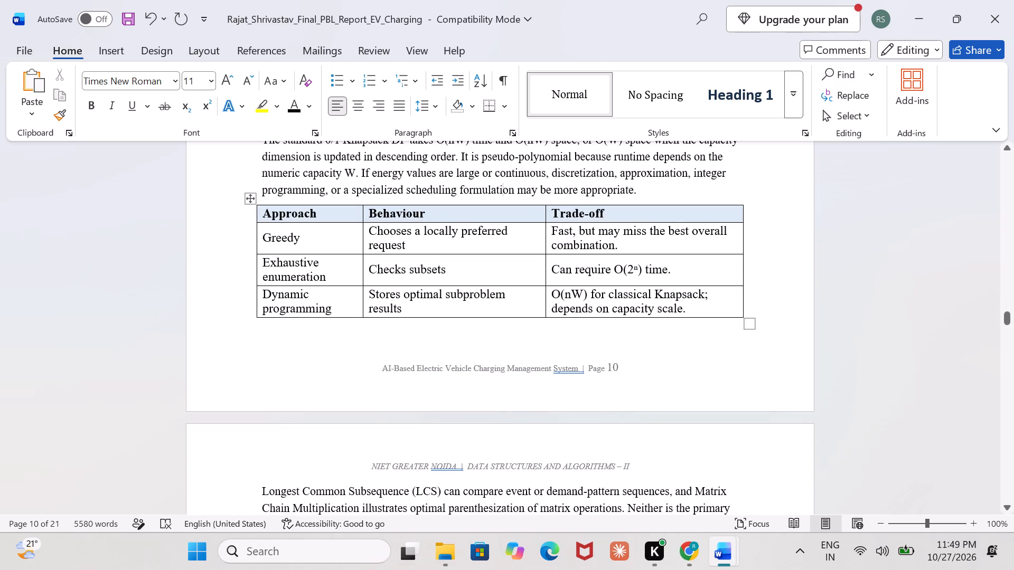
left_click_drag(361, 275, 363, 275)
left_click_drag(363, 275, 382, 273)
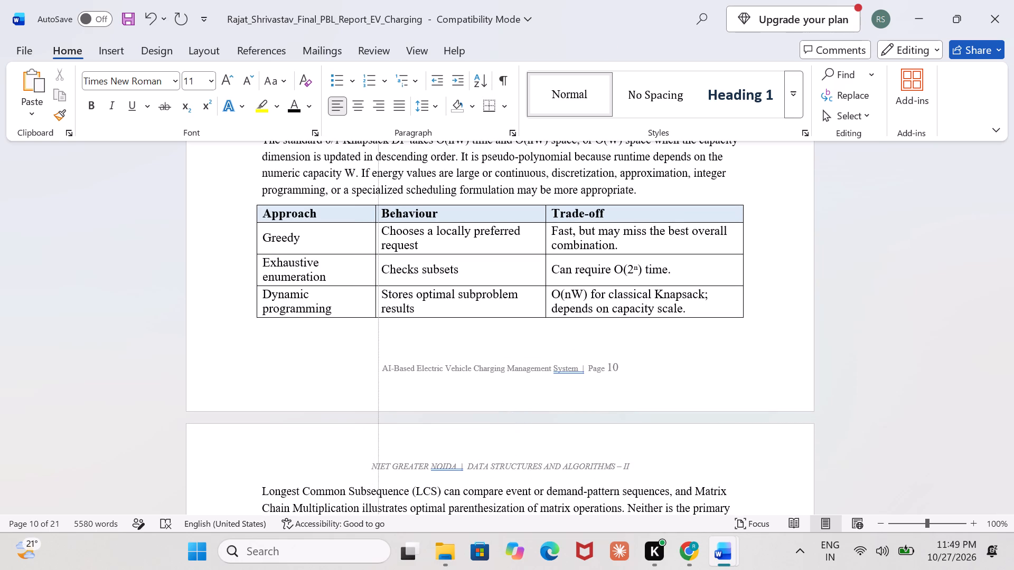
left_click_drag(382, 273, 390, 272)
Narrow the Approach column of the 8.3 table until "Stores optimal subproblem results" fits on one line in the Behaviour column.
scroll(390, 272, "down", 1)
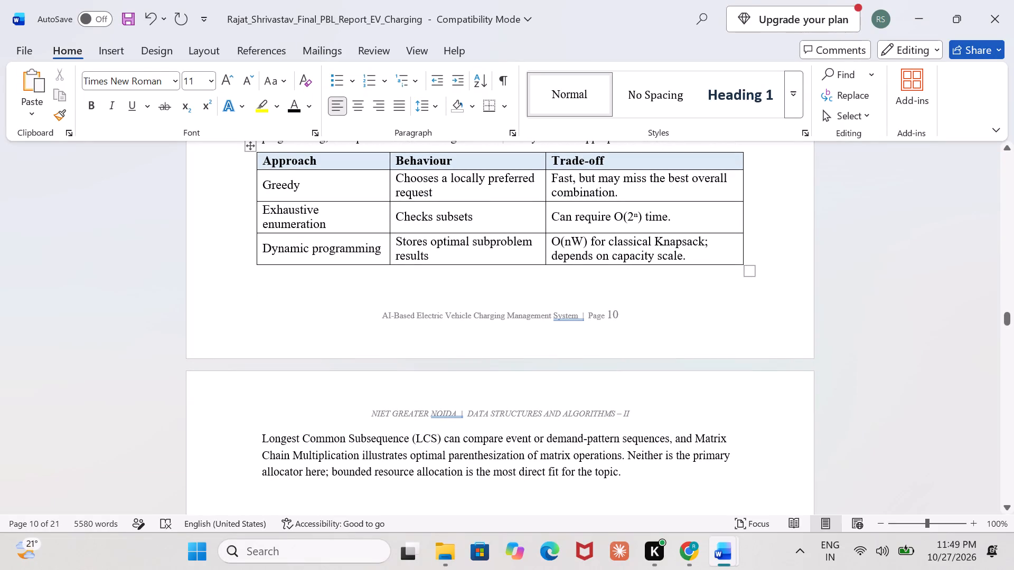
left_click(389, 218)
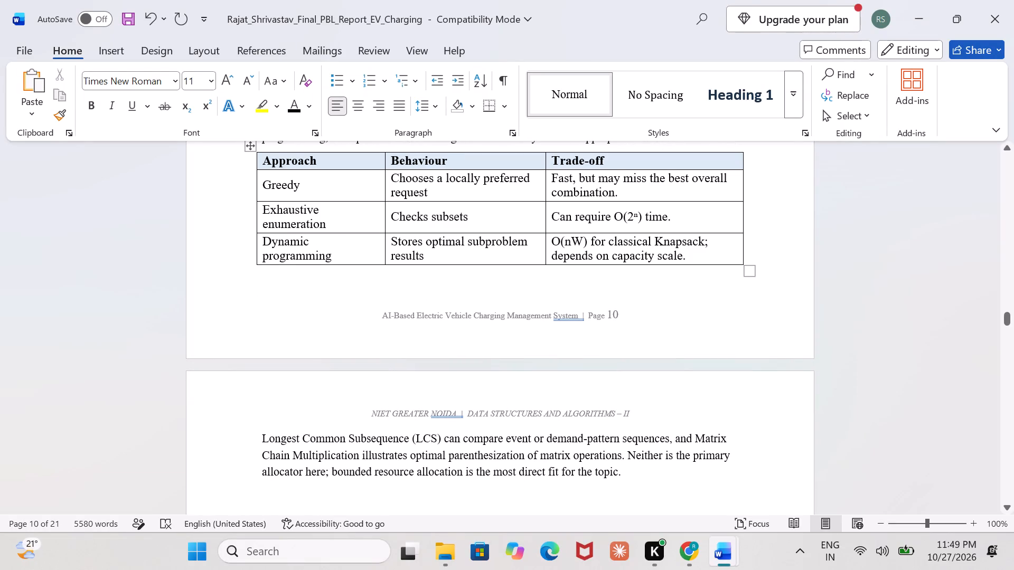
left_click(388, 218)
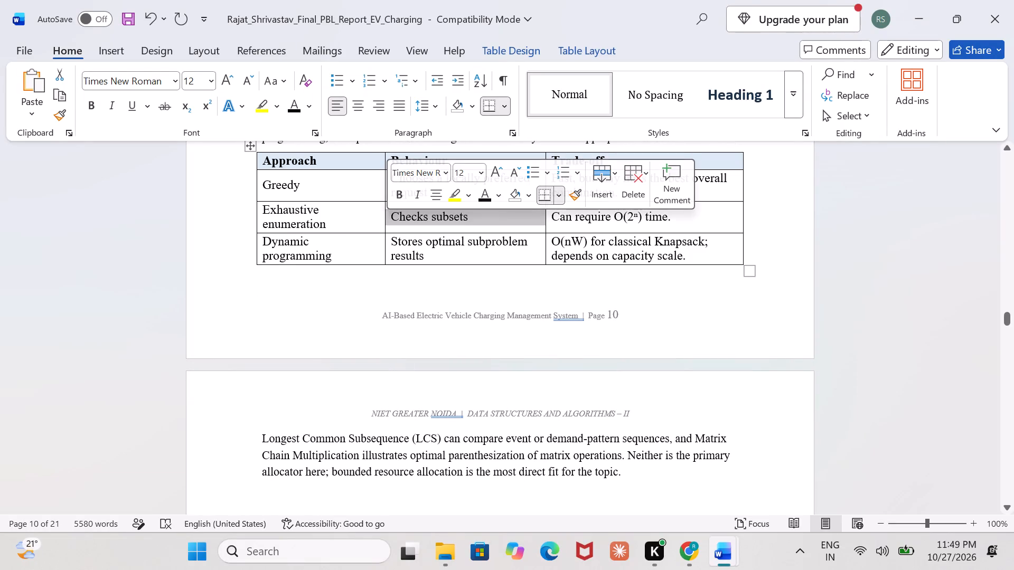
triple_click(383, 225)
double_click(384, 225)
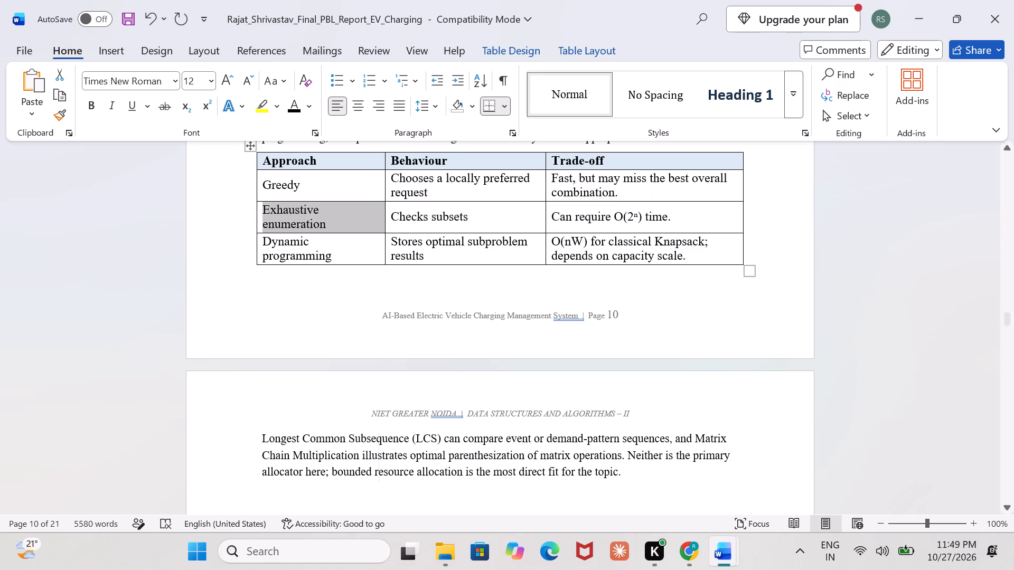
left_click_drag(385, 201, 374, 203)
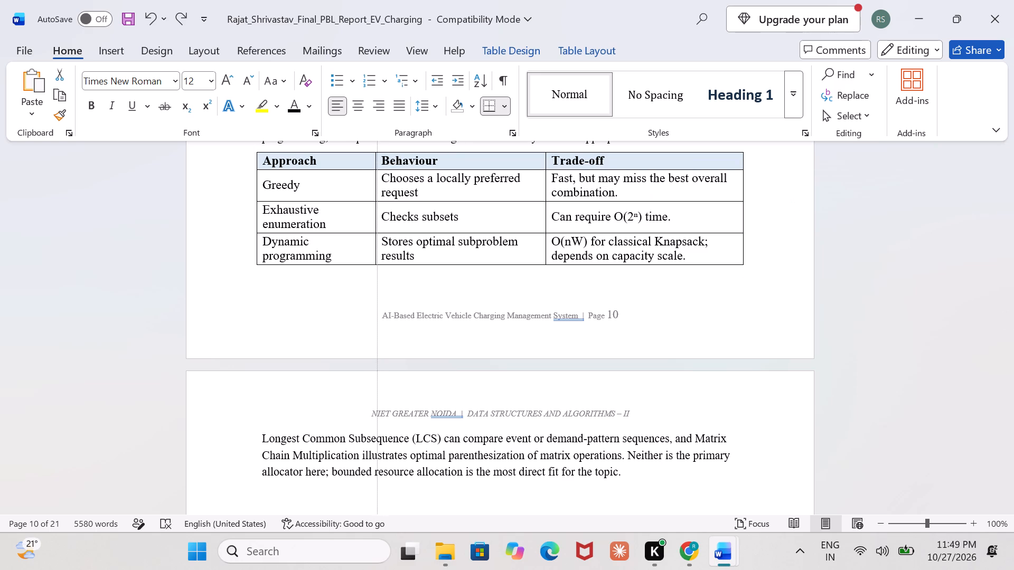
left_click_drag(374, 203, 356, 202)
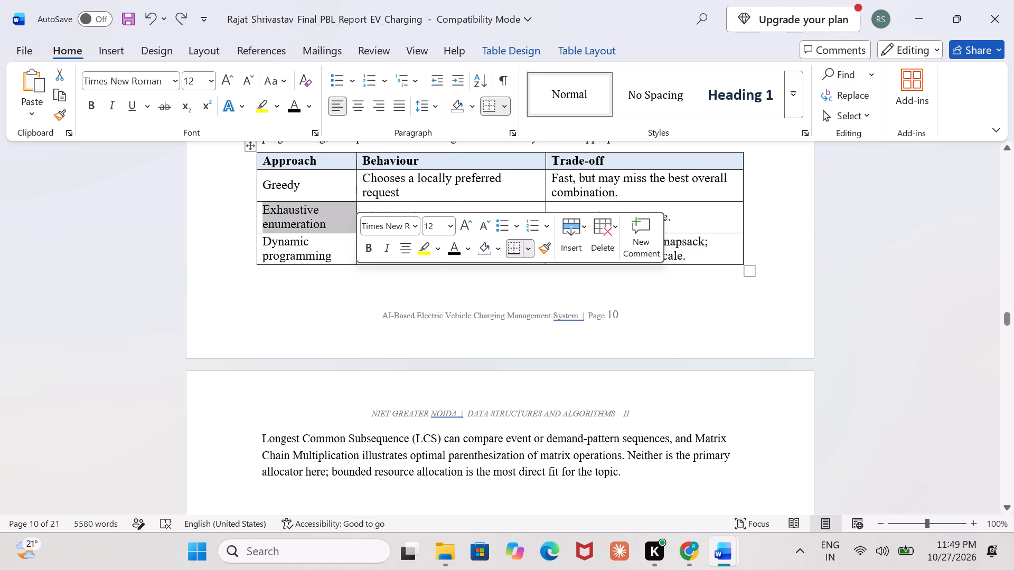
left_click(455, 328)
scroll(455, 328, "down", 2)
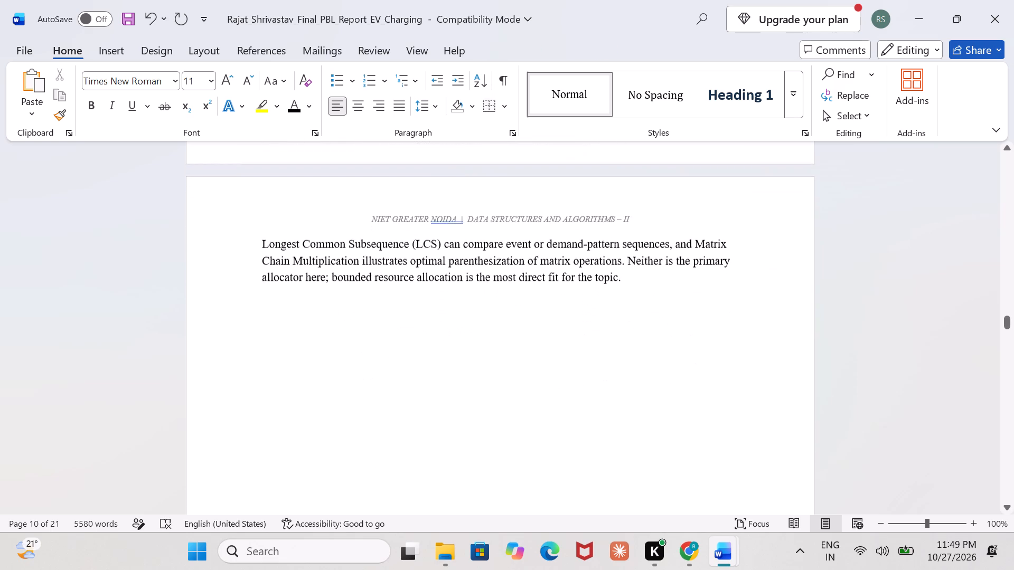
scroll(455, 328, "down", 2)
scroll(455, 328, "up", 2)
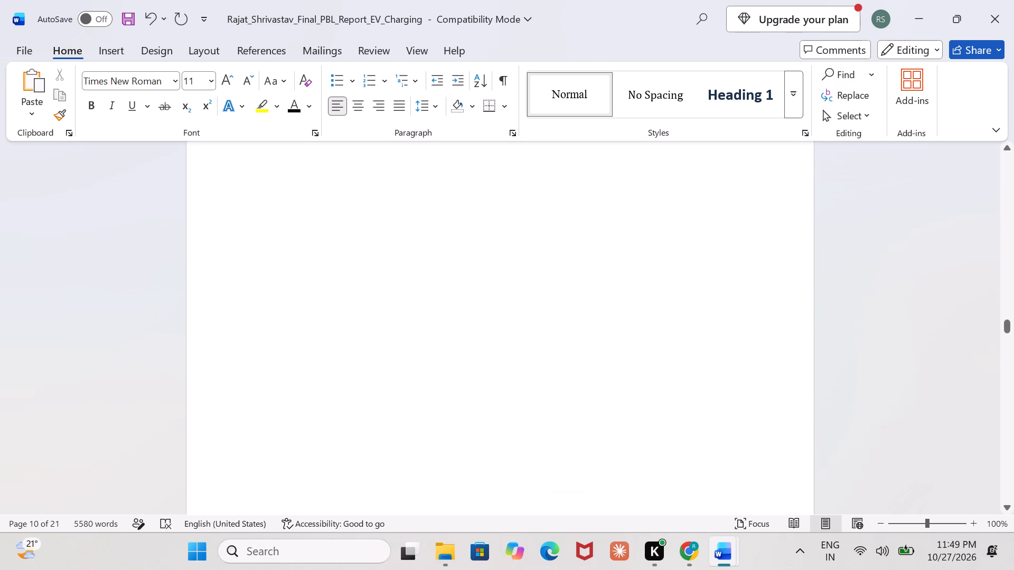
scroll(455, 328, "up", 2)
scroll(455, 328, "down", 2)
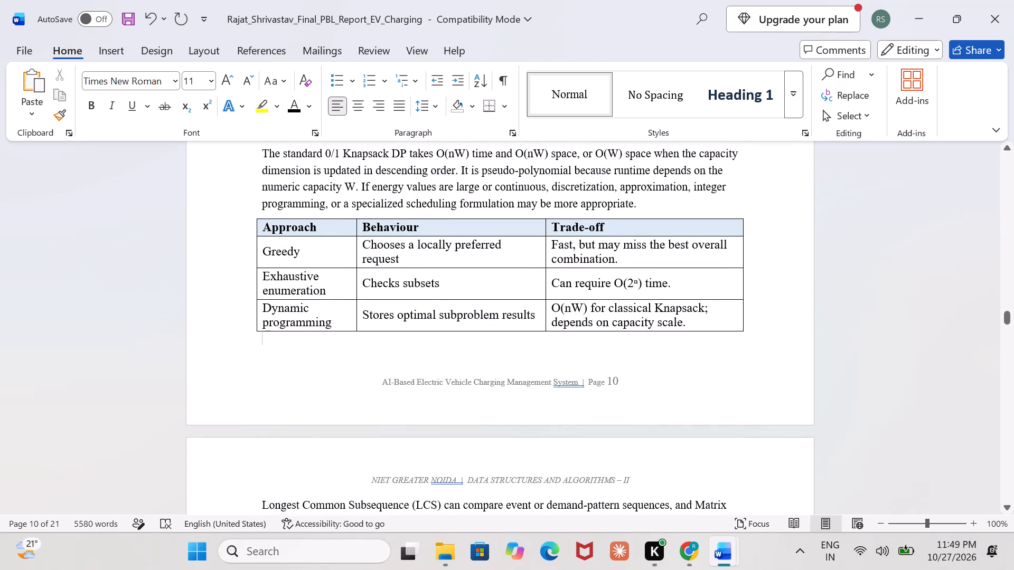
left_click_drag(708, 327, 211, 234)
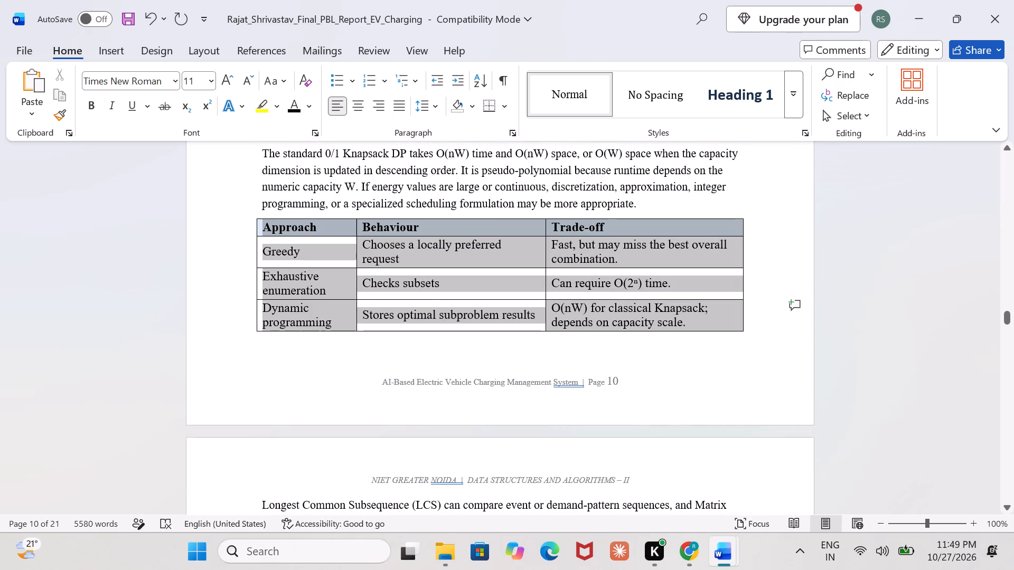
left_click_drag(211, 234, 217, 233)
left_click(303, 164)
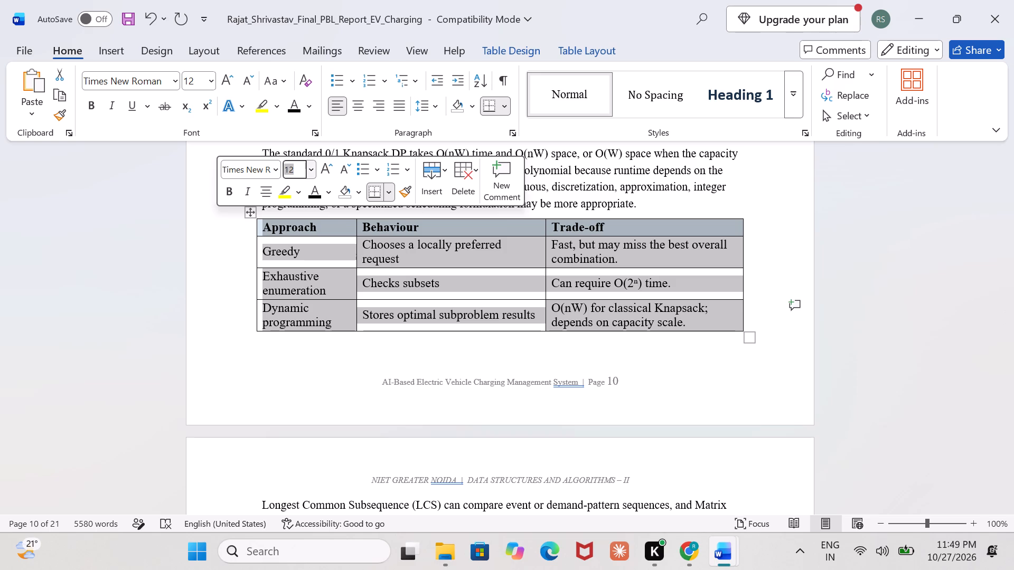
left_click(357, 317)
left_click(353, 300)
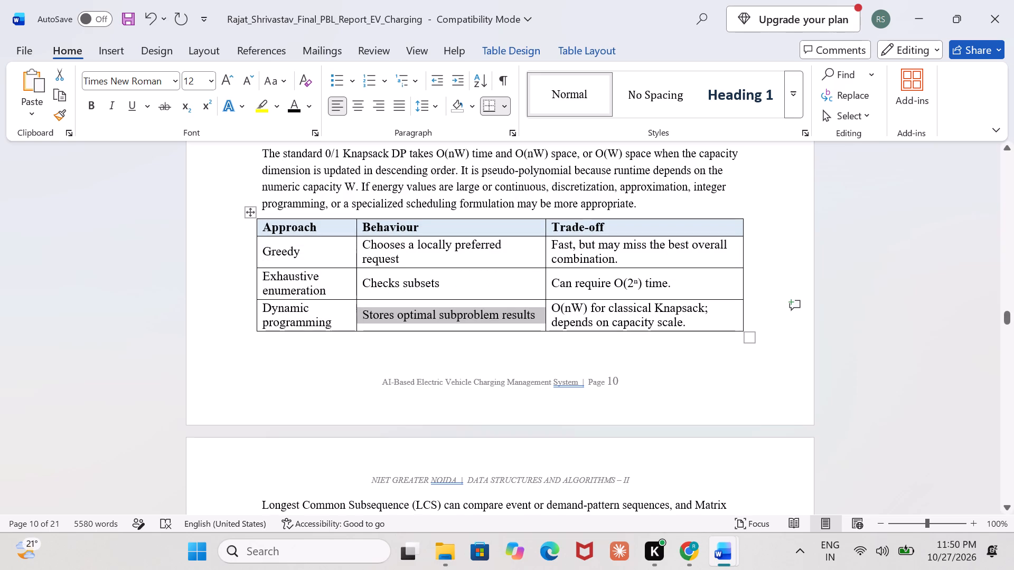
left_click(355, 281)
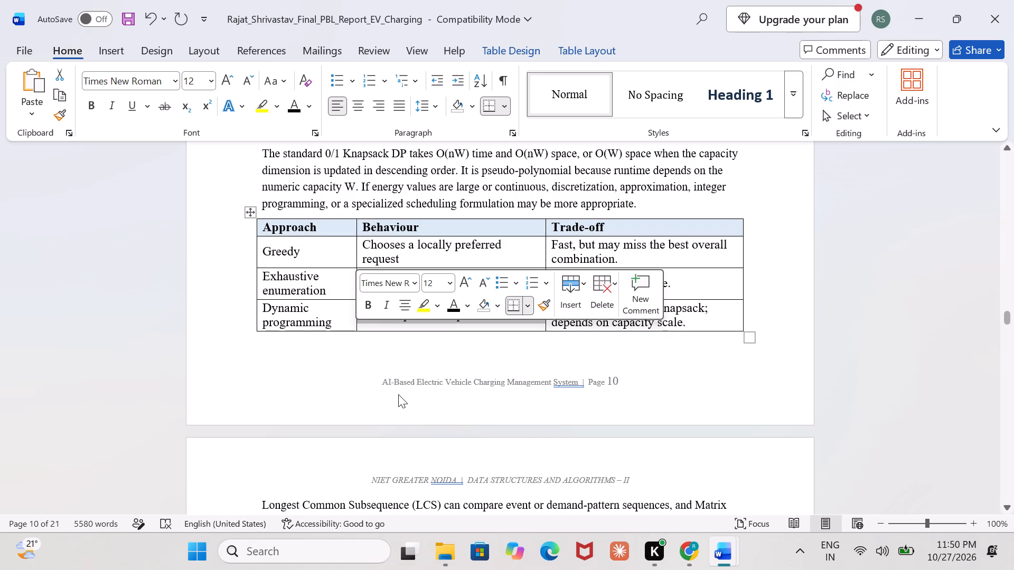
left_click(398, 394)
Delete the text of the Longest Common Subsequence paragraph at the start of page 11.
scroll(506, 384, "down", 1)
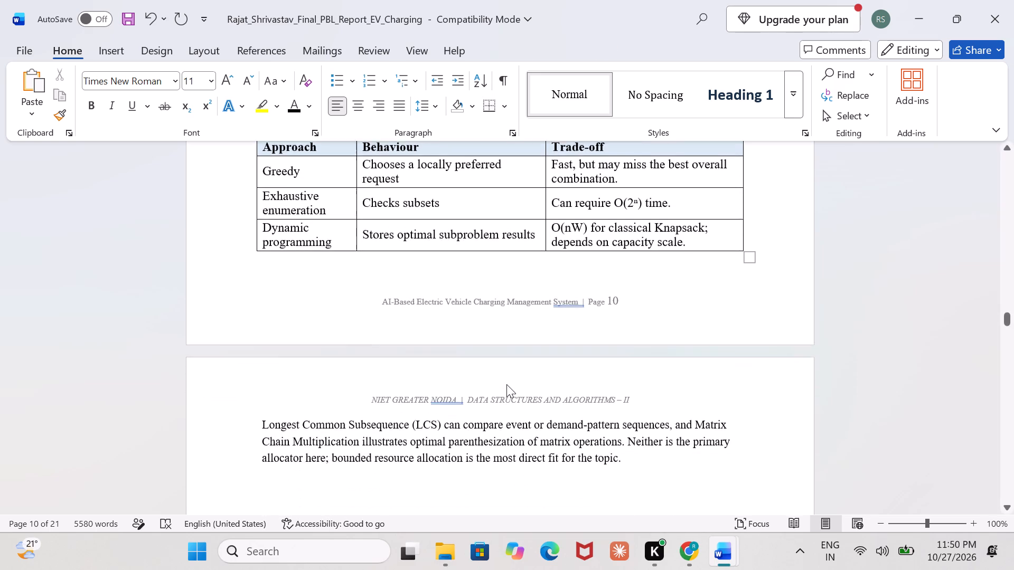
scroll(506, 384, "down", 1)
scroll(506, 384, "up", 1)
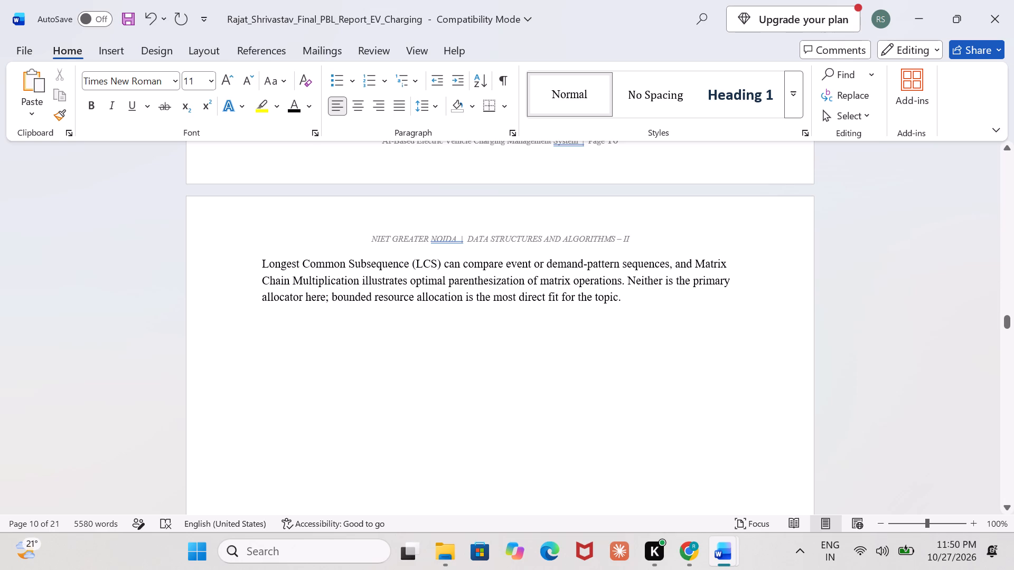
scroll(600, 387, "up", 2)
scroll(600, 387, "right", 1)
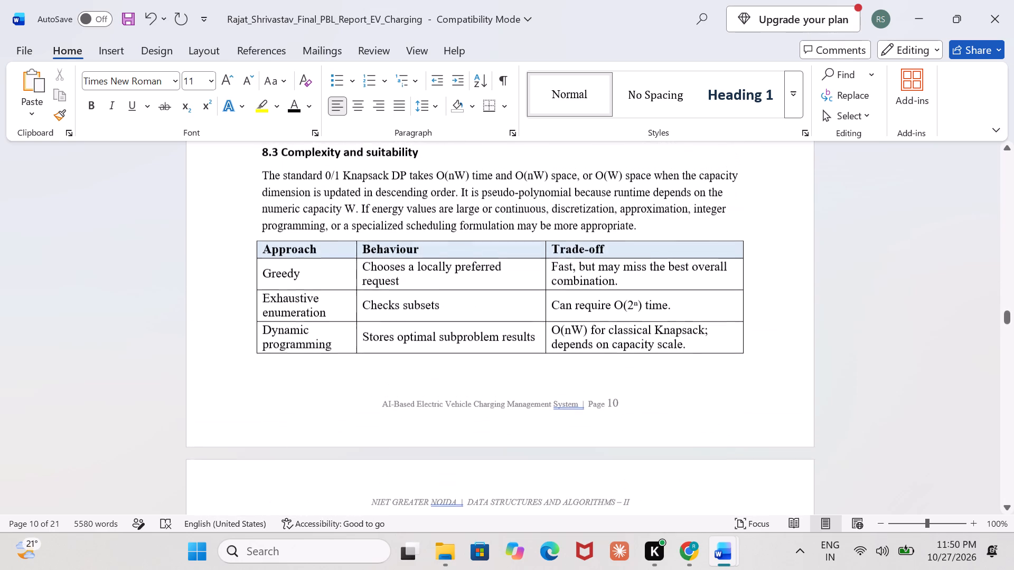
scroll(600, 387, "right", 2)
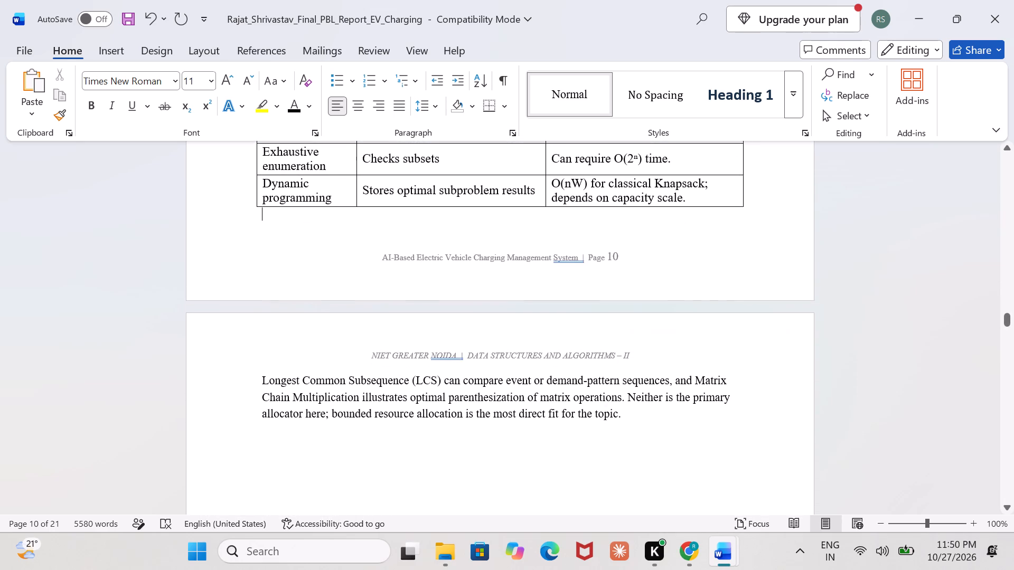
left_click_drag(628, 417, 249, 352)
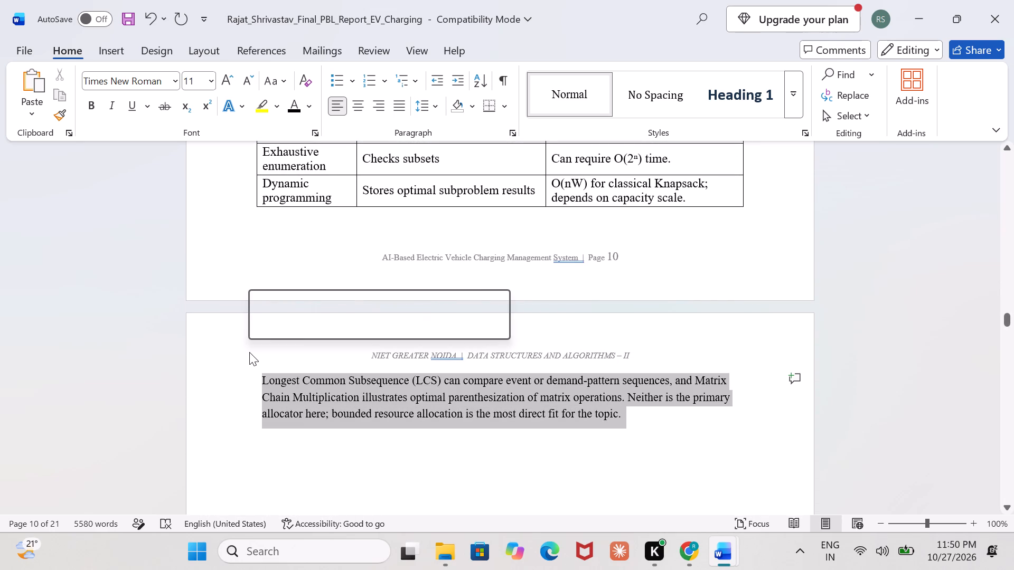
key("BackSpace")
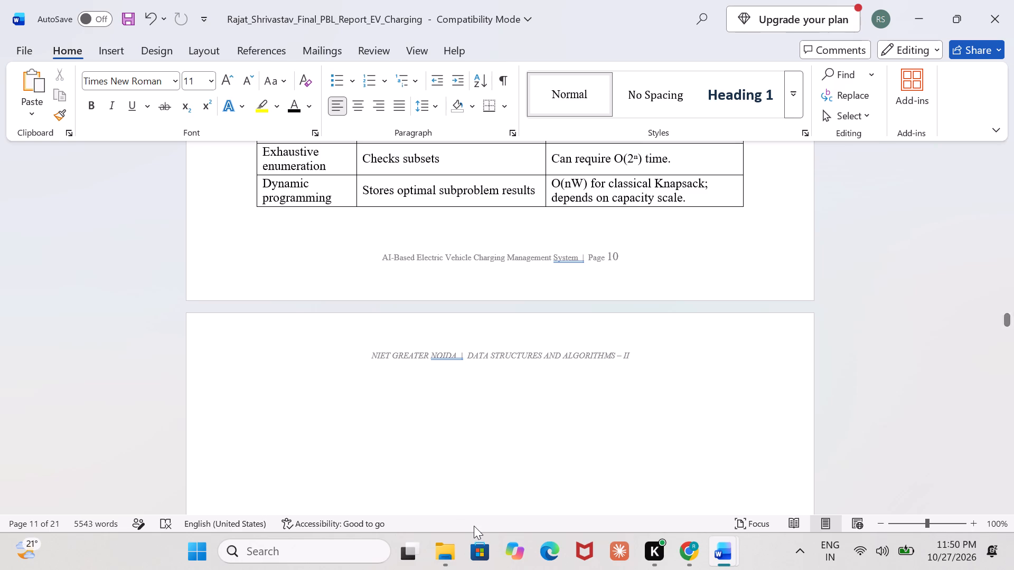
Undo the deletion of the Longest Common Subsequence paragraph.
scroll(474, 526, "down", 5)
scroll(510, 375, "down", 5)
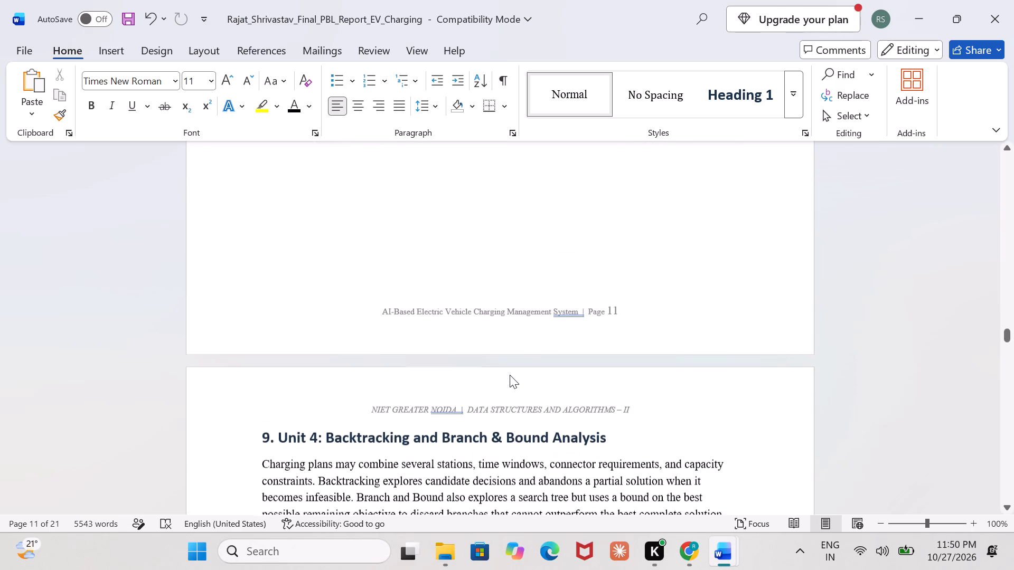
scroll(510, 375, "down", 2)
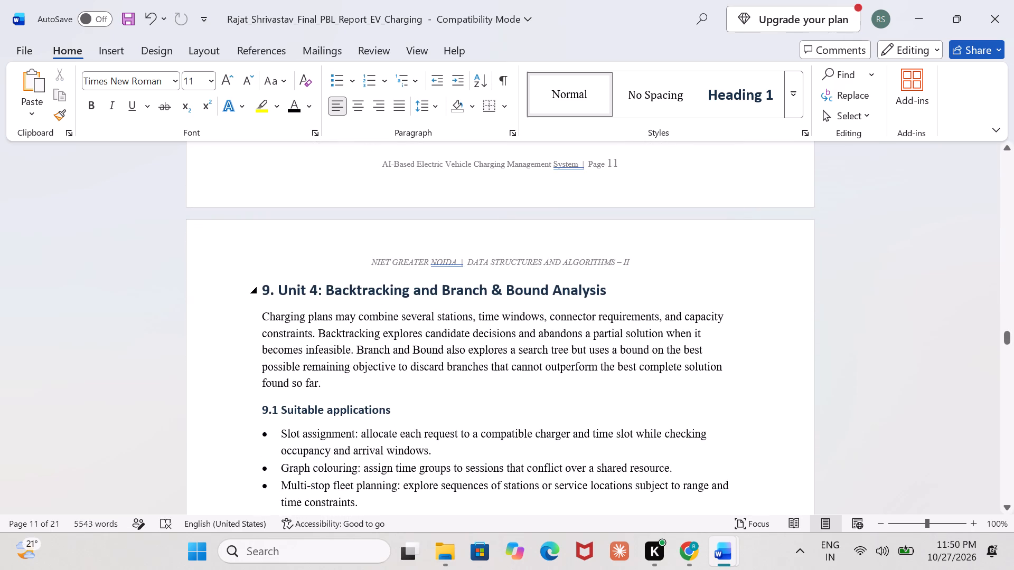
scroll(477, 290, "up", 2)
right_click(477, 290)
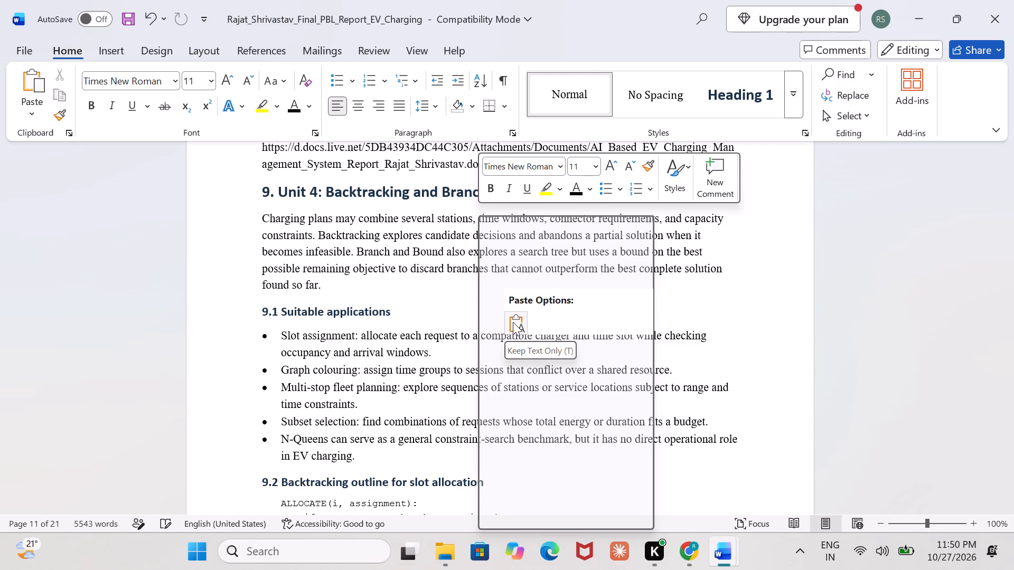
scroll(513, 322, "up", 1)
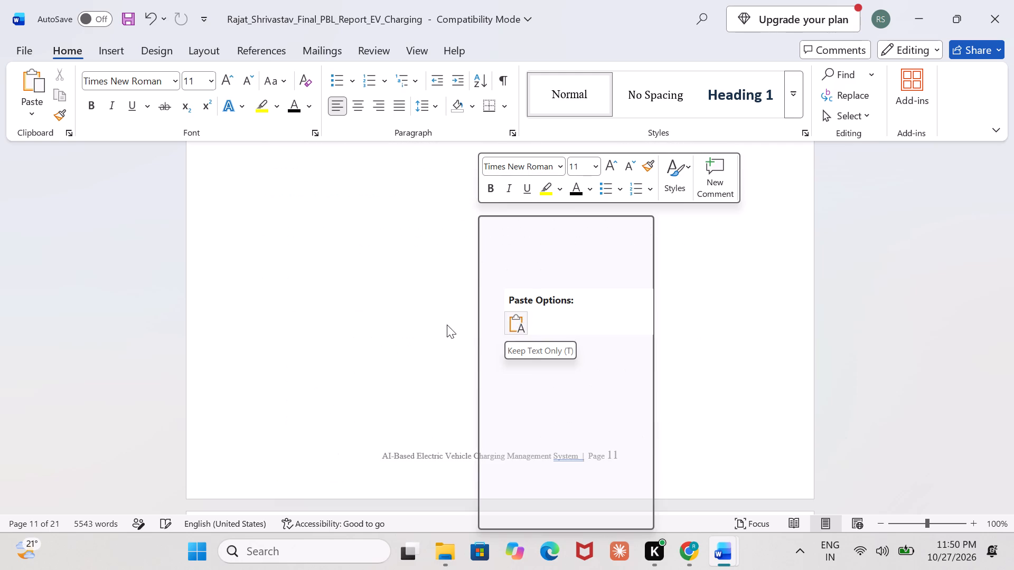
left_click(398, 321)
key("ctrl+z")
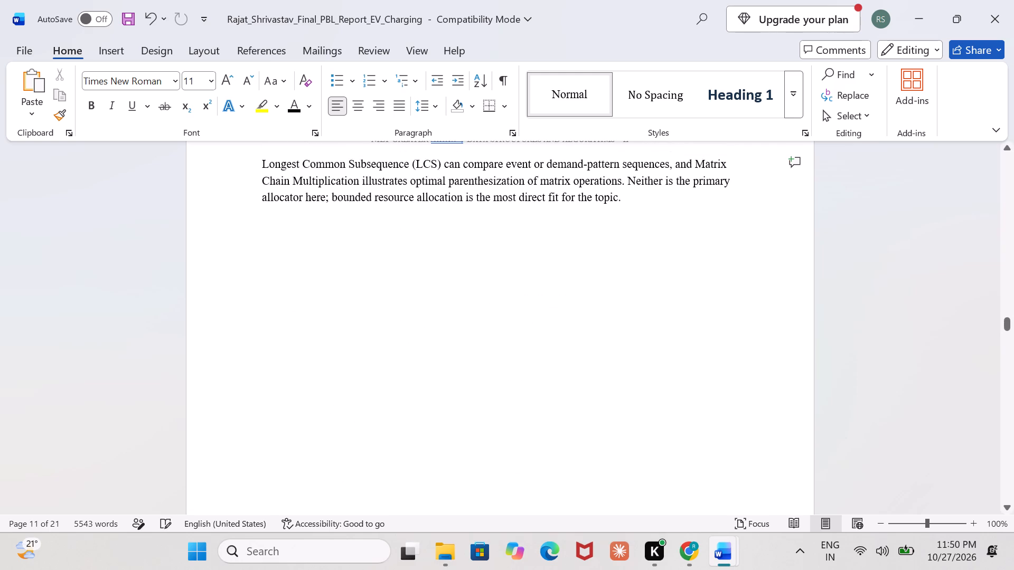
Delete the Longest Common Subsequence paragraph together with the empty line and page gap before section 9.
right_click(522, 323)
left_click(518, 324)
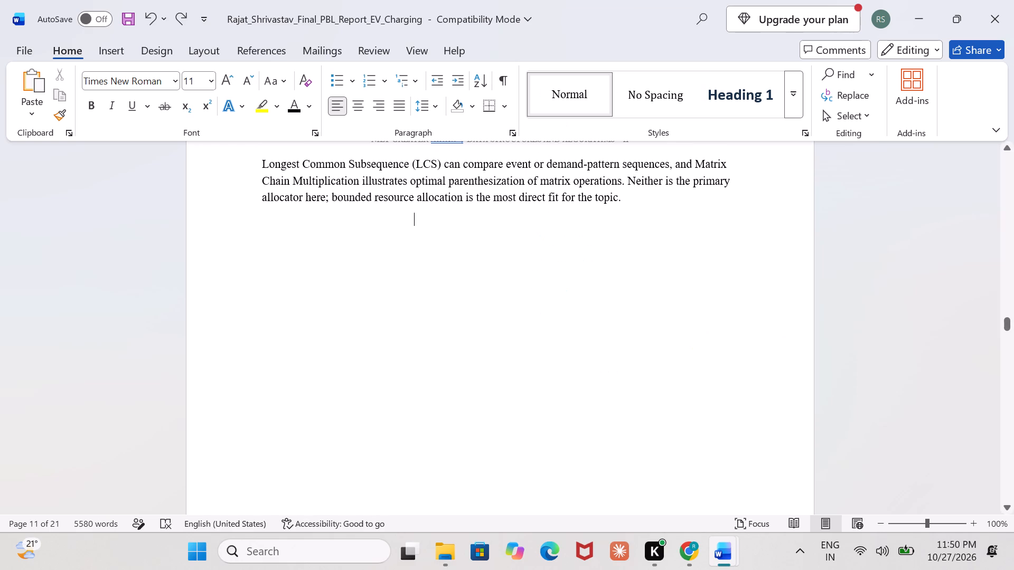
scroll(603, 280, "up", 1)
scroll(603, 280, "down", 1)
scroll(628, 218, "up", 1)
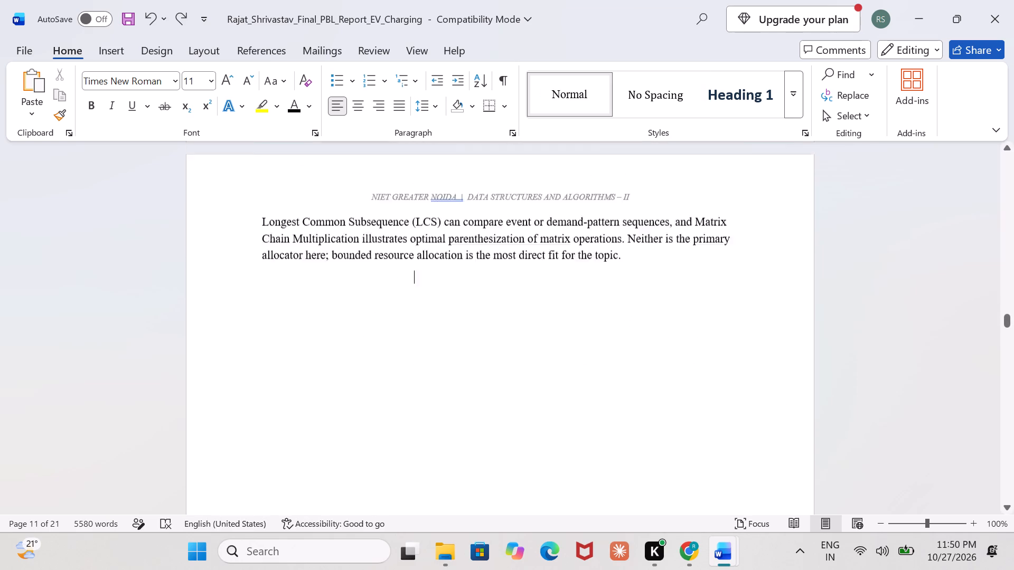
scroll(628, 218, "up", 1)
left_click_drag(662, 434, 230, 363)
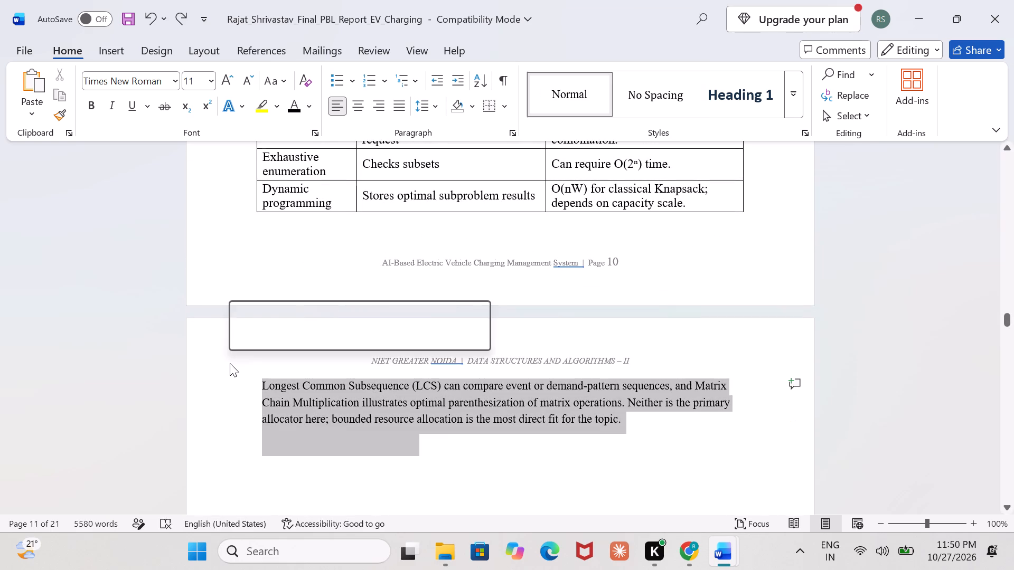
key("BackSpace")
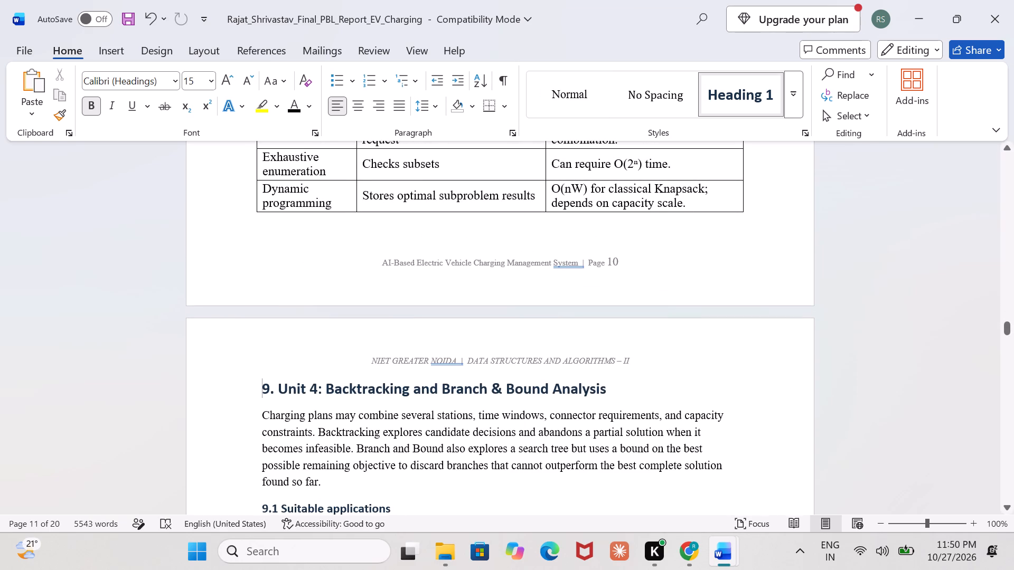
Change the heading 9. Unit 4: Backtracking and Branch & Bound Analysis to black.
left_click_drag(630, 384, 246, 376)
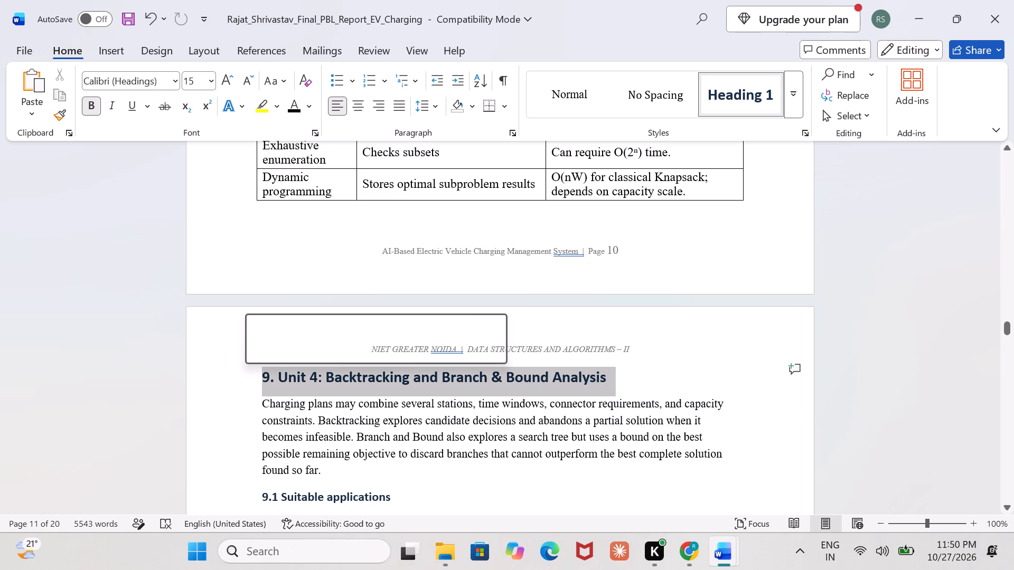
left_click(343, 343)
Change the 9.1 Suitable applications subheading to black.
scroll(396, 488, "down", 1)
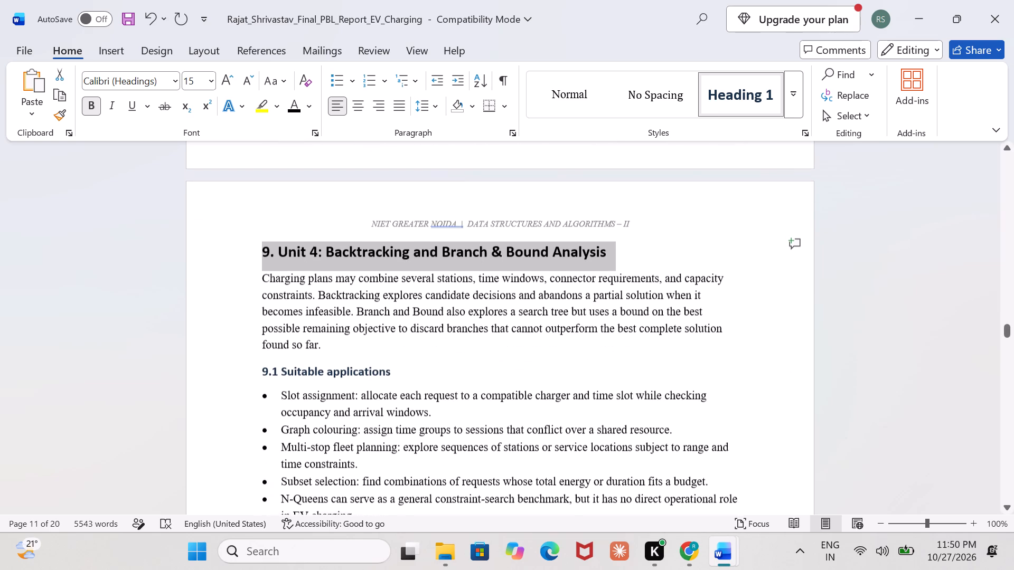
left_click_drag(396, 368, 246, 365)
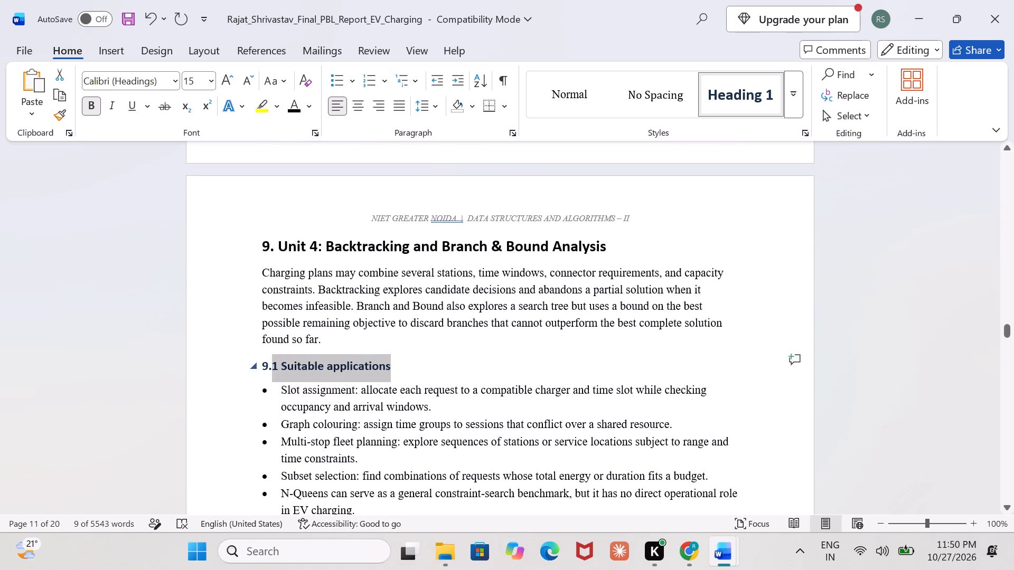
left_click_drag(246, 365, 245, 364)
left_click(340, 342)
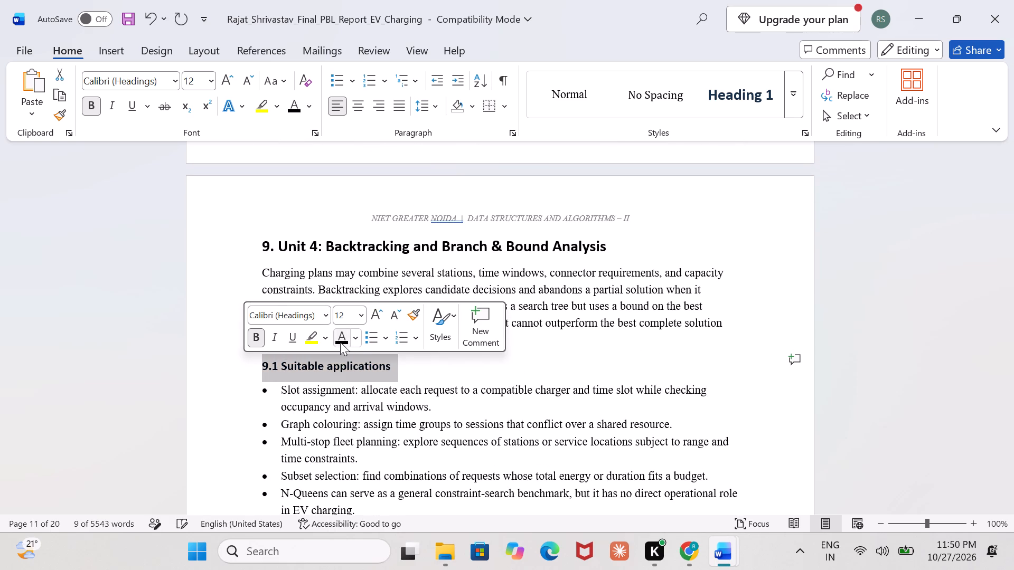
Change the 9.2 Backtracking outline for slot allocation subheading to black.
scroll(352, 410, "down", 1)
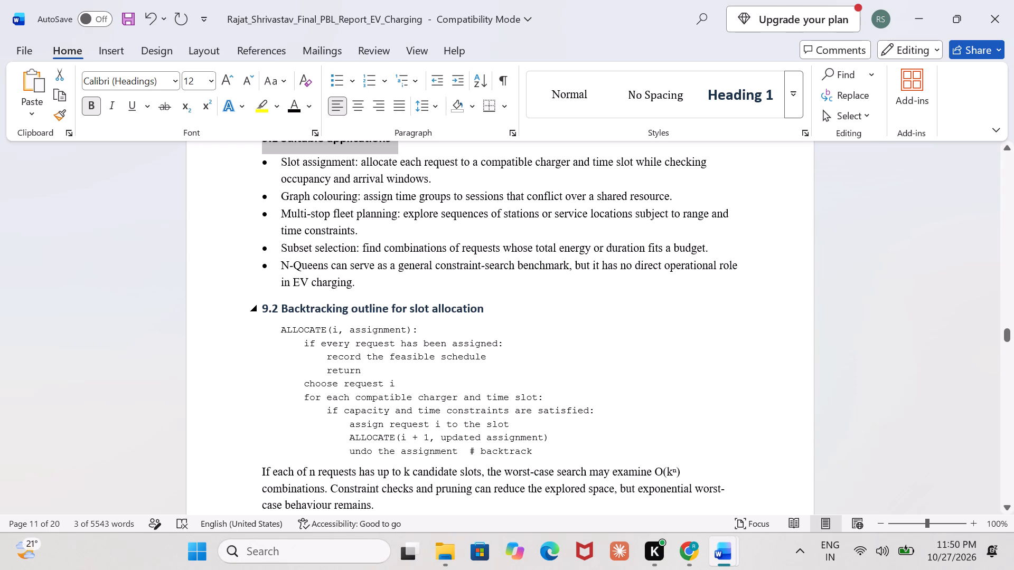
left_click_drag(493, 309, 262, 308)
left_click(356, 274)
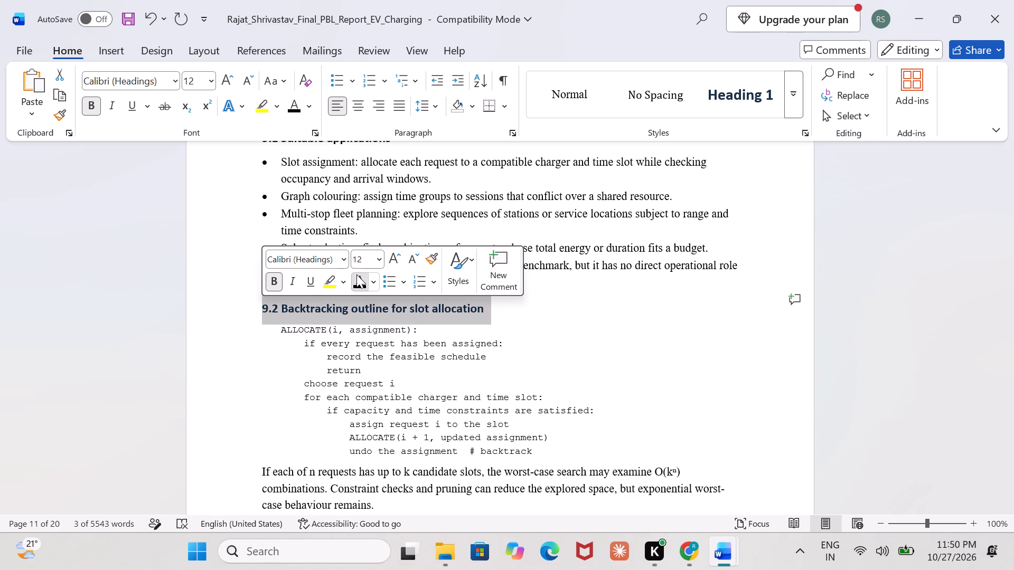
Change the 9.3 Branch and Bound for multi-stop planning subheading to black.
scroll(397, 389, "down", 1)
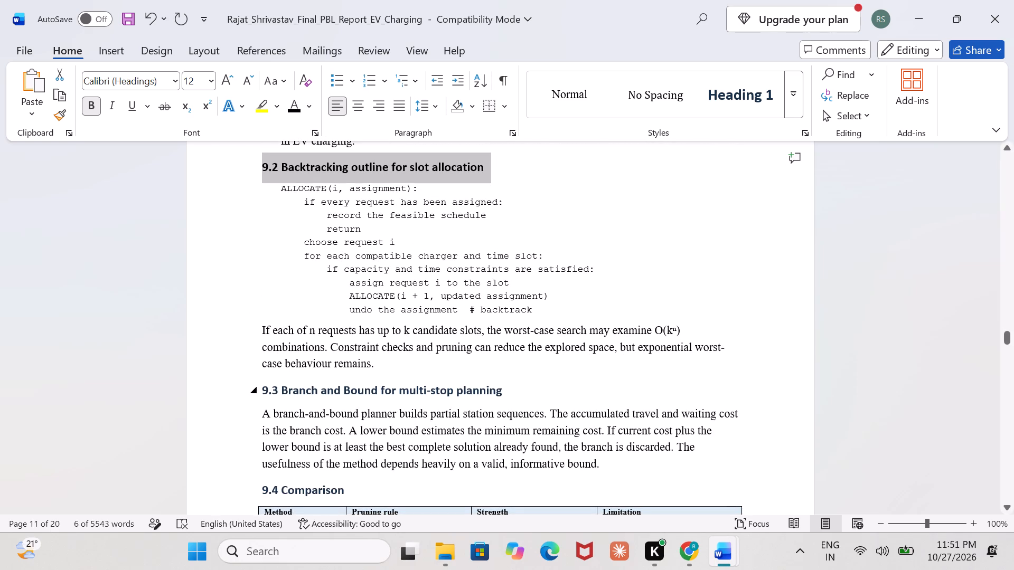
left_click_drag(542, 390, 276, 375)
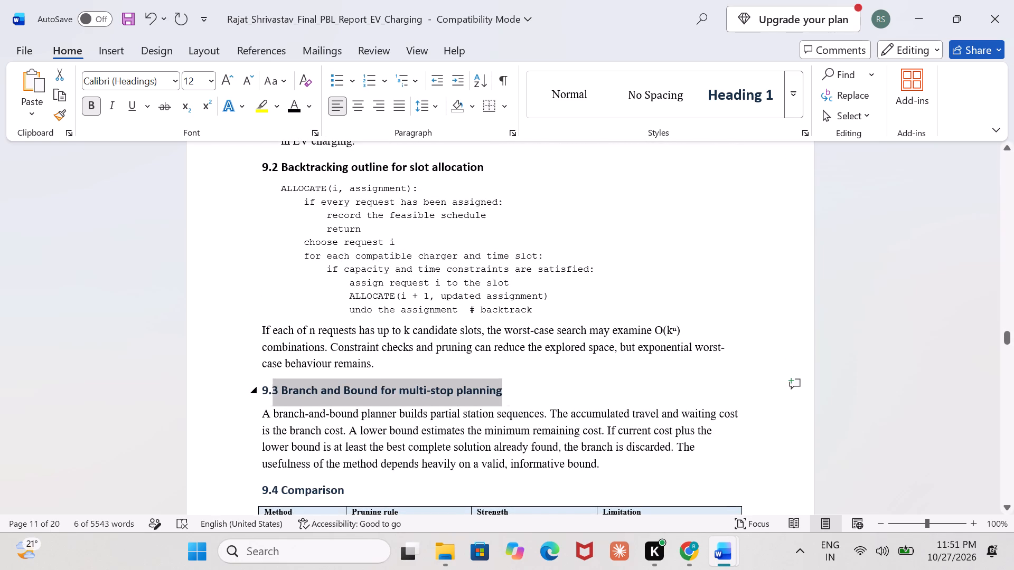
left_click_drag(276, 375, 264, 384)
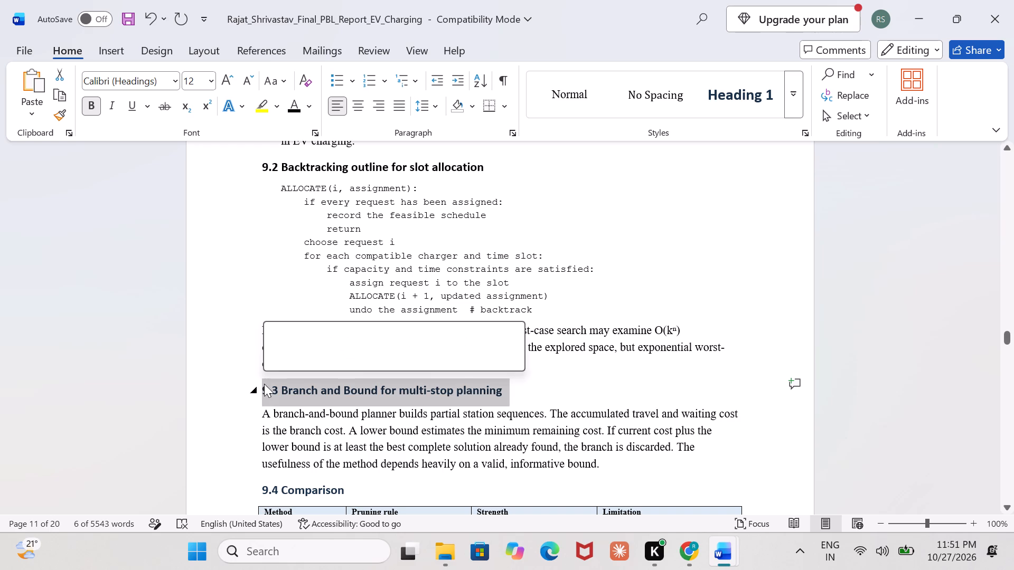
left_click(356, 357)
Change the 9.4 Comparison subheading to black.
scroll(379, 445, "down", 1)
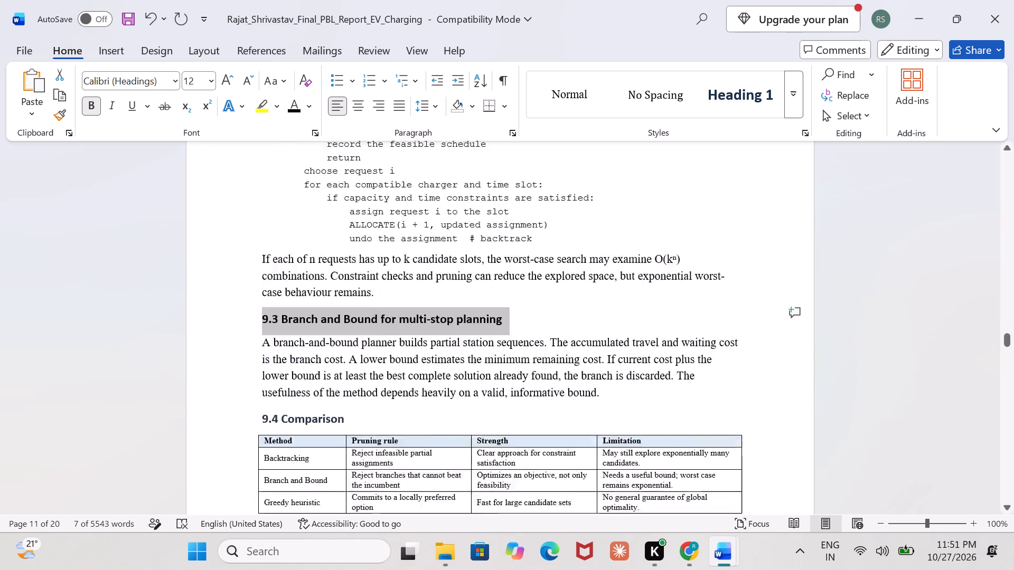
scroll(379, 445, "down", 1)
left_click_drag(360, 332, 254, 344)
left_click(345, 316)
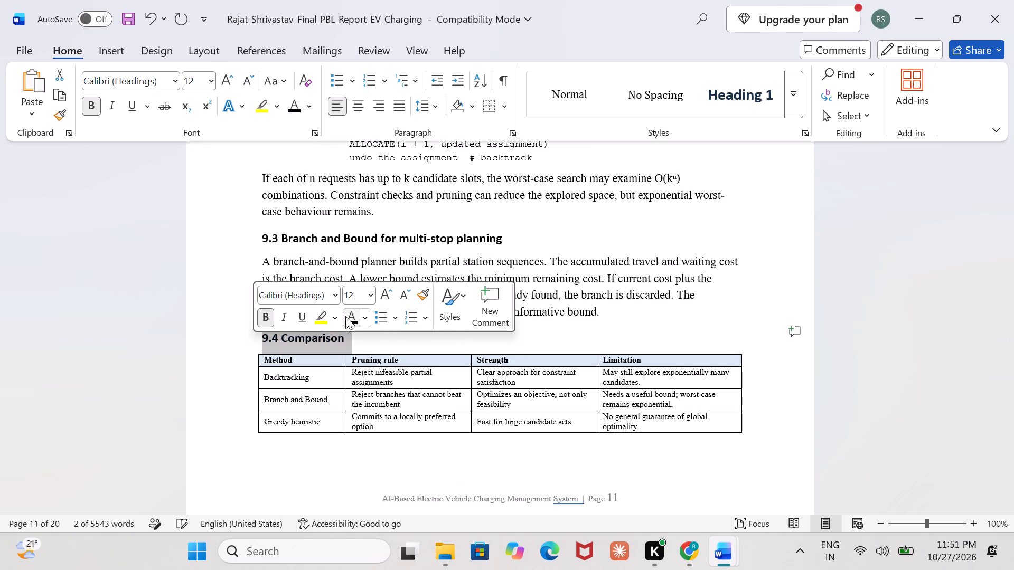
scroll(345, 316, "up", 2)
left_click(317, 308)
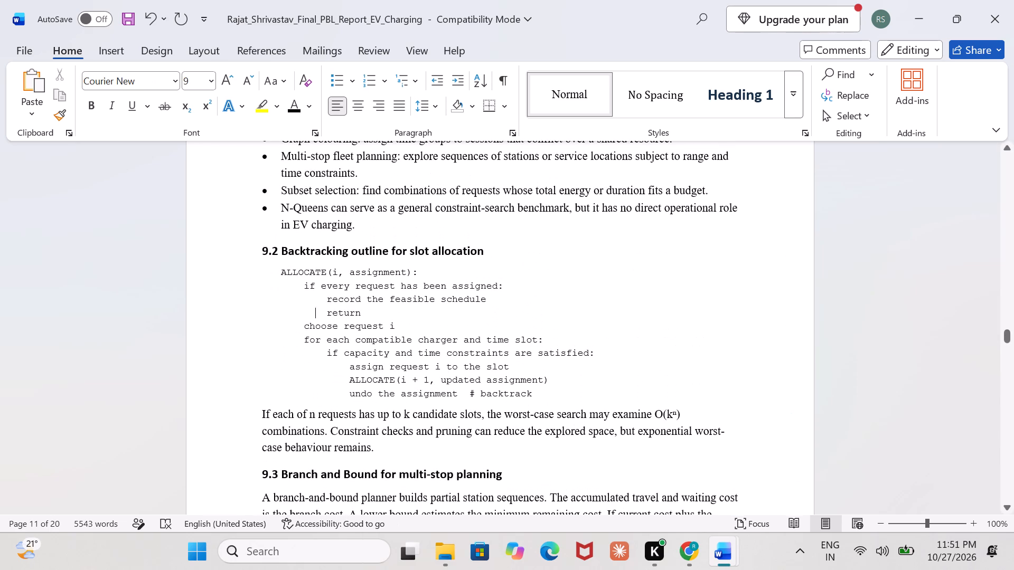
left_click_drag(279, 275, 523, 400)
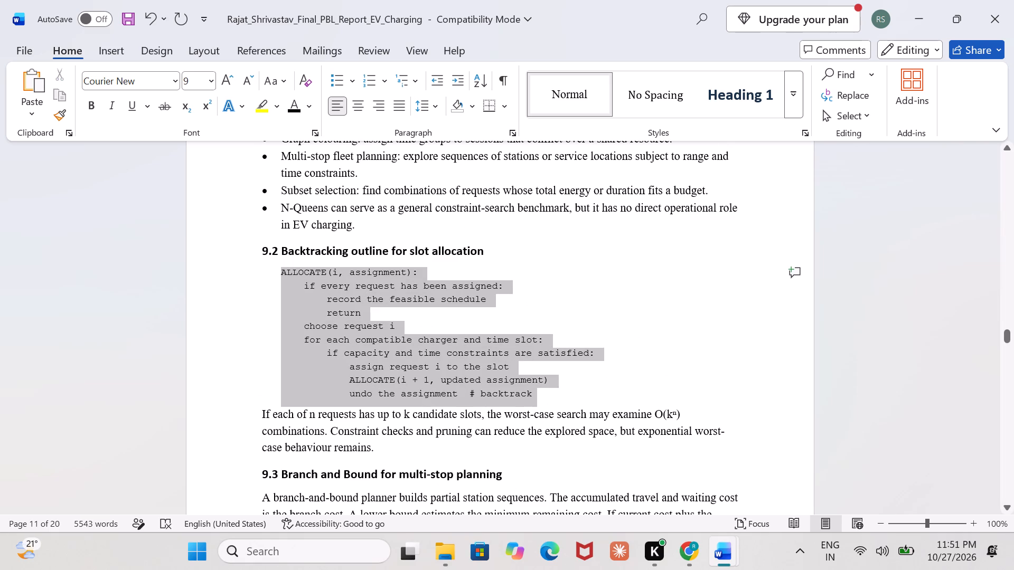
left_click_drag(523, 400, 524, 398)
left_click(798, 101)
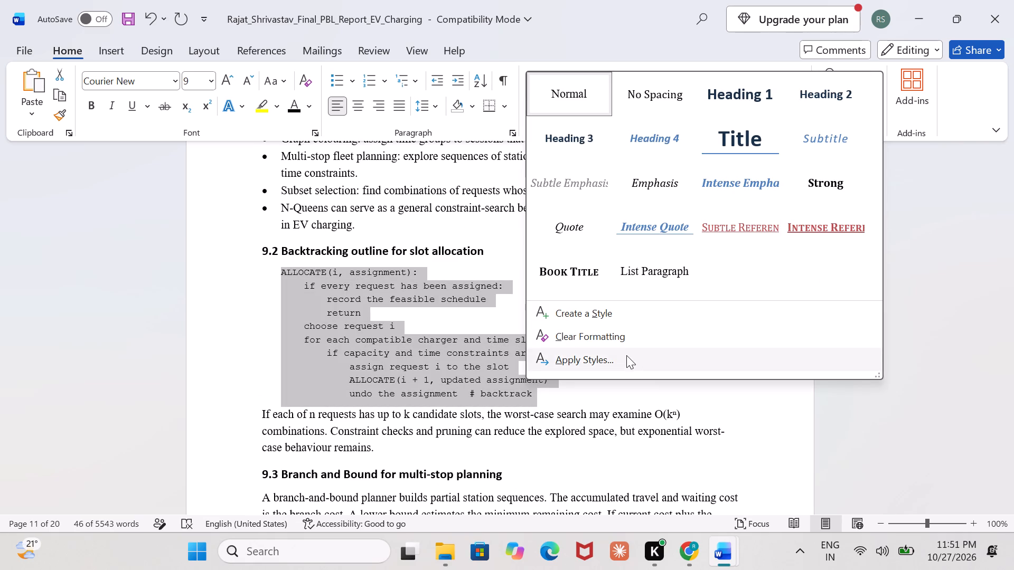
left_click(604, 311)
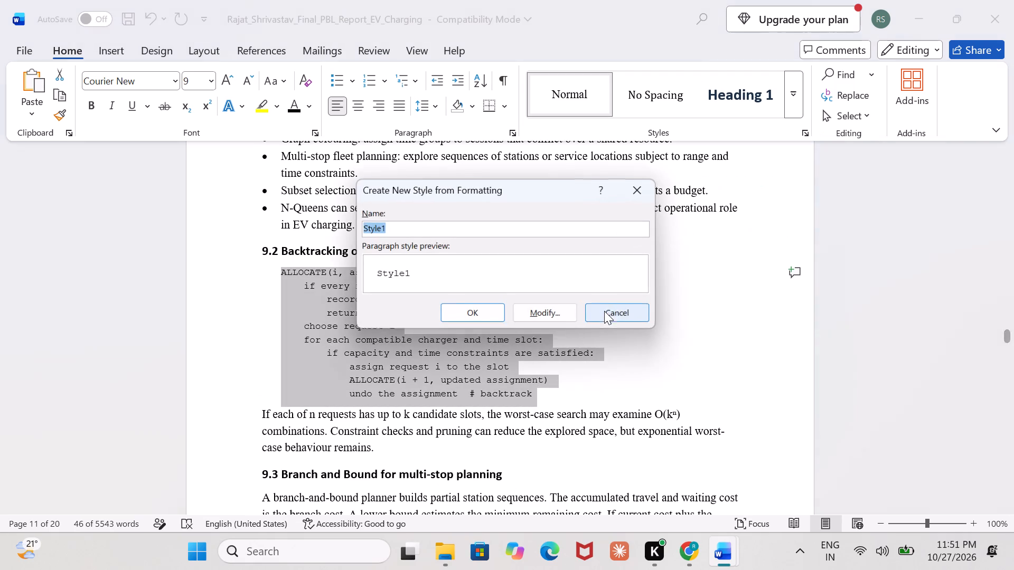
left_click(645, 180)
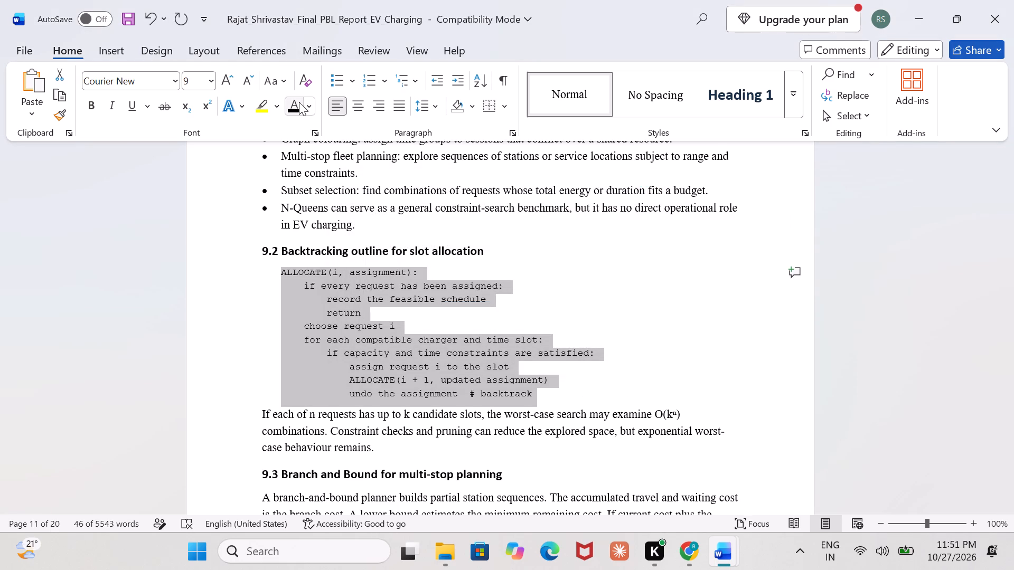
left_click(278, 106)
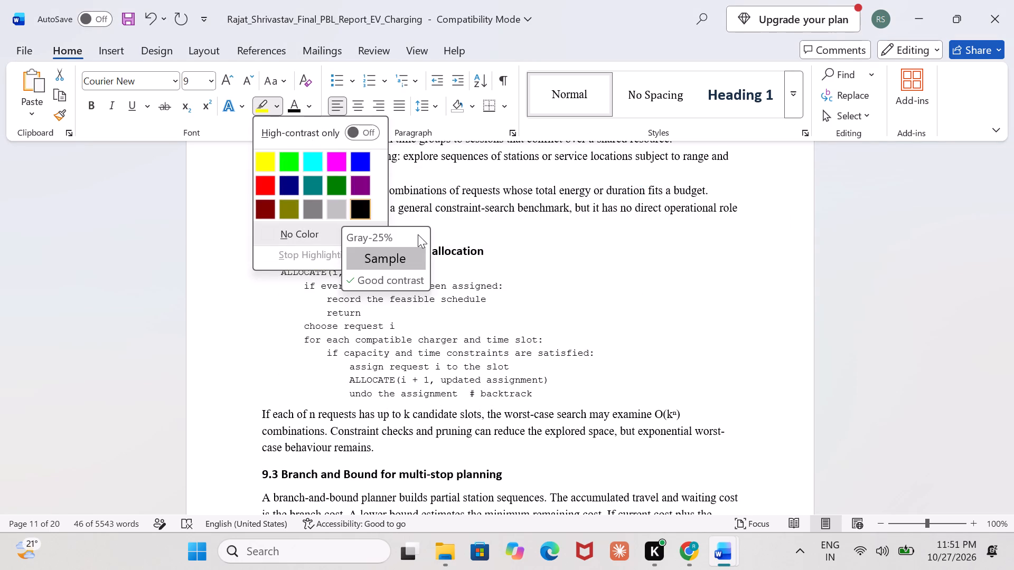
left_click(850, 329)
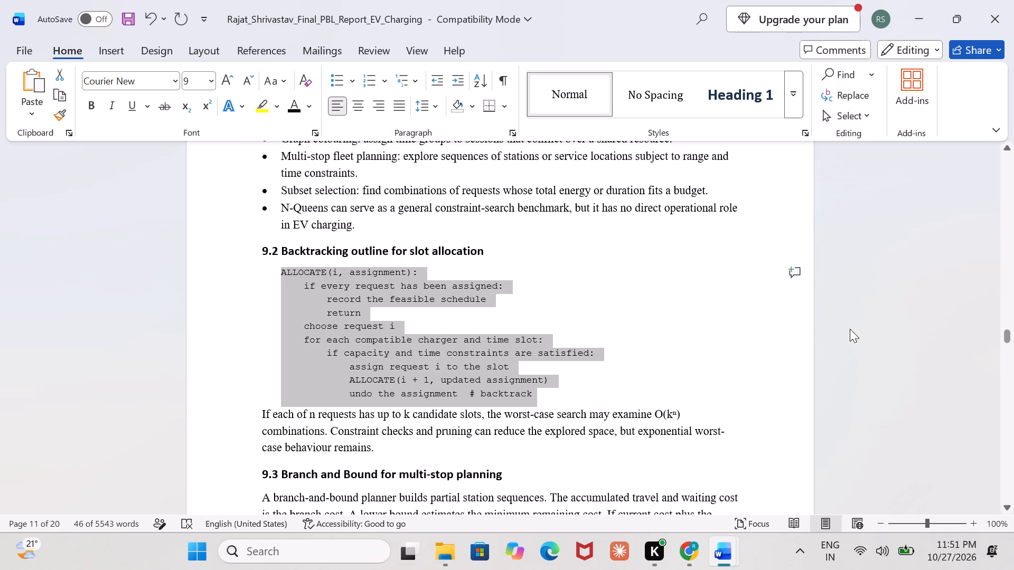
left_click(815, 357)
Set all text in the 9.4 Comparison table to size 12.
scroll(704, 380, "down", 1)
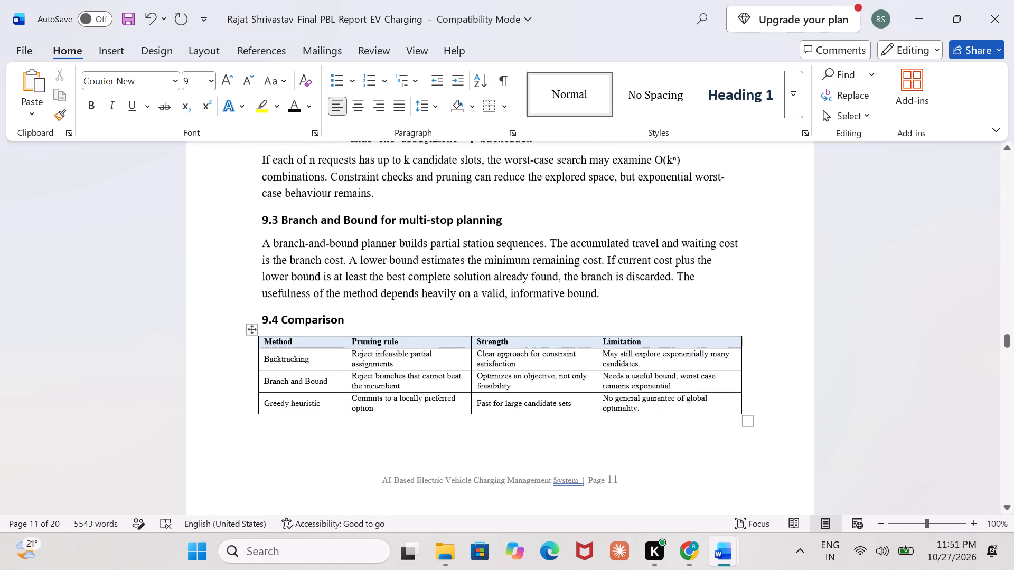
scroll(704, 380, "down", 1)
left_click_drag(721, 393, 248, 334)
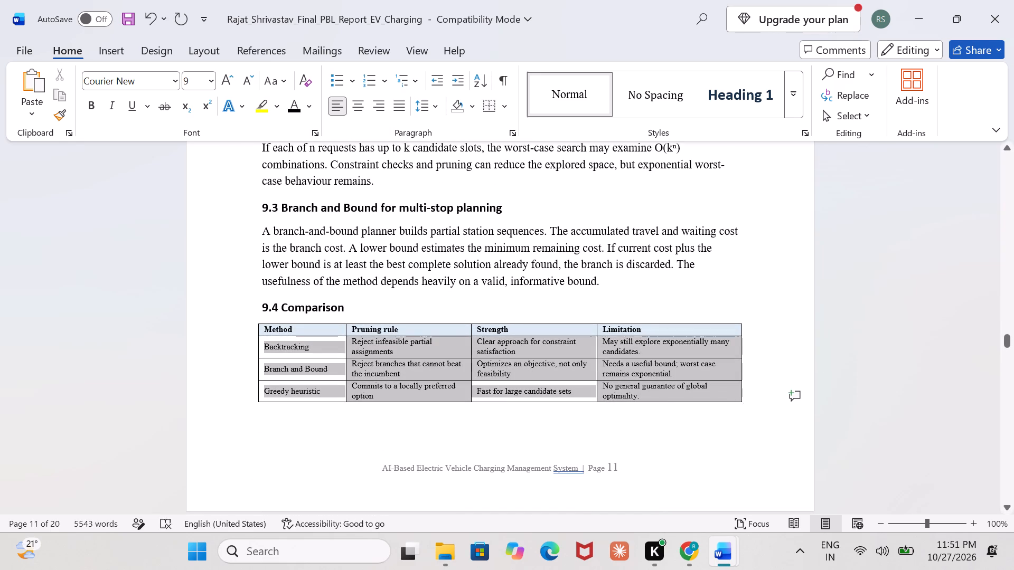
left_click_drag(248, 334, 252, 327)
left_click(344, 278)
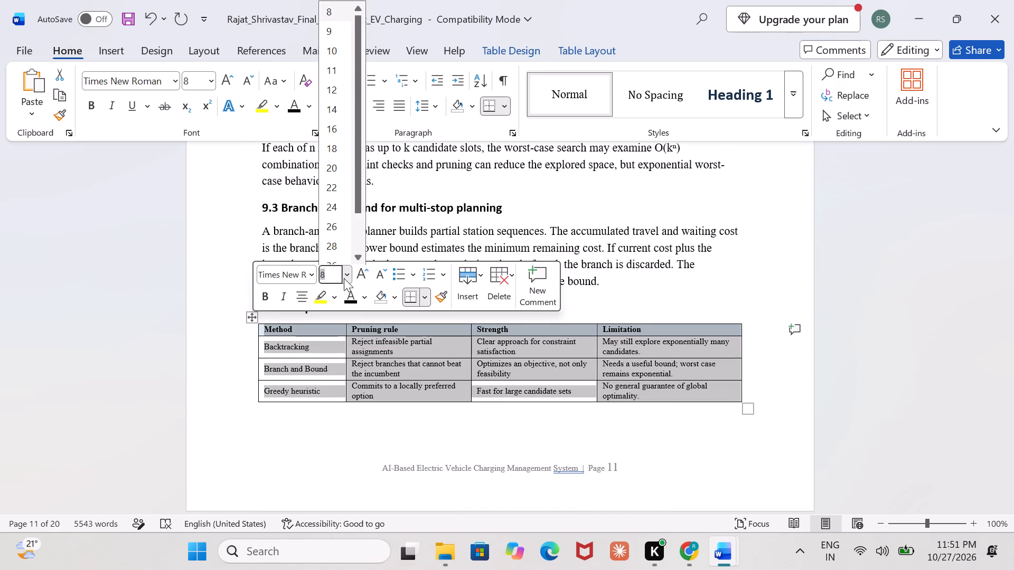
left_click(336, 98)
Examine how the 9.4 Comparison table and the 9.5 section are laid out across the page break.
scroll(440, 360, "down", 1)
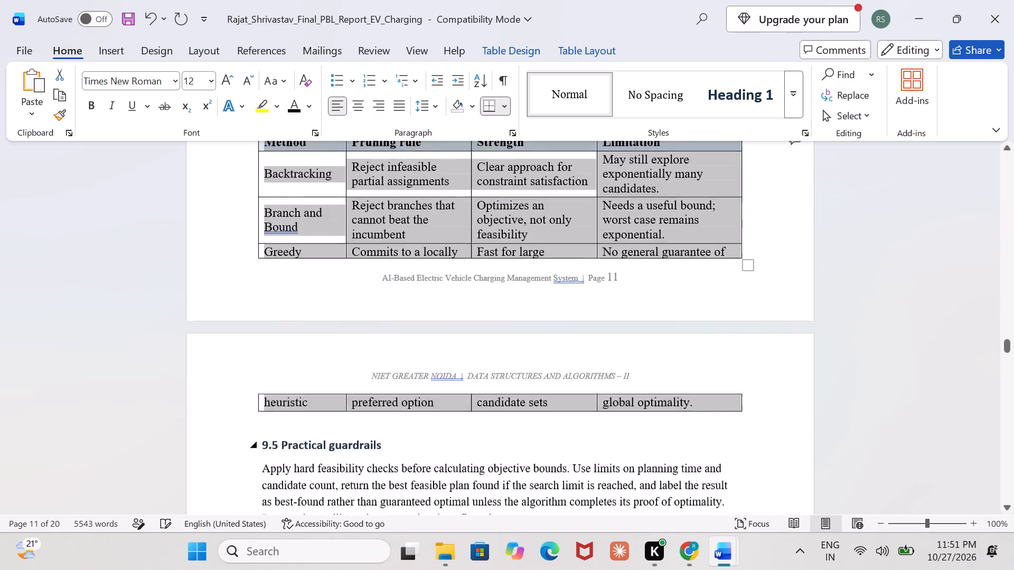
scroll(440, 360, "down", 1)
scroll(440, 360, "up", 2)
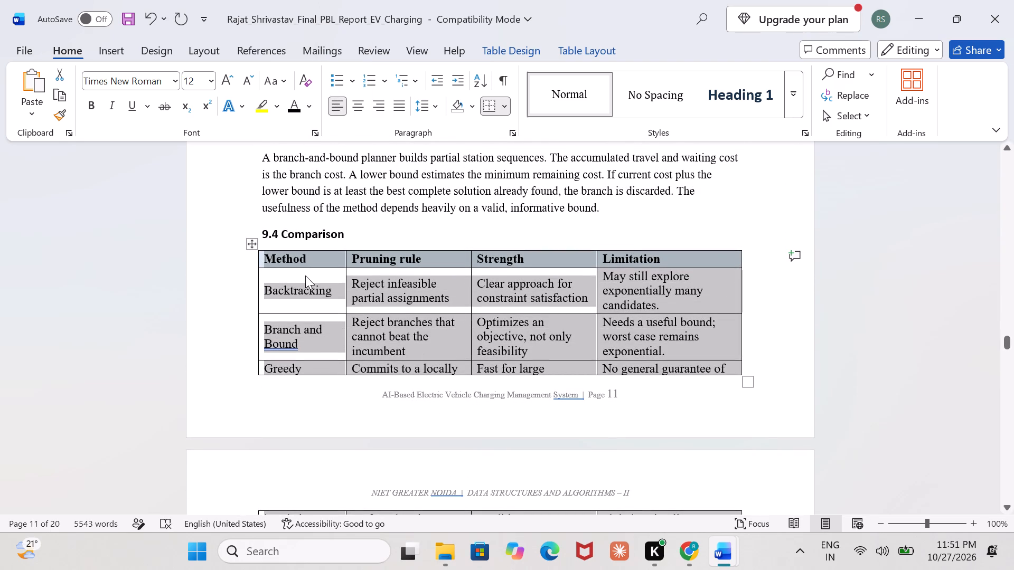
double_click(268, 259)
scroll(268, 259, "down", 1)
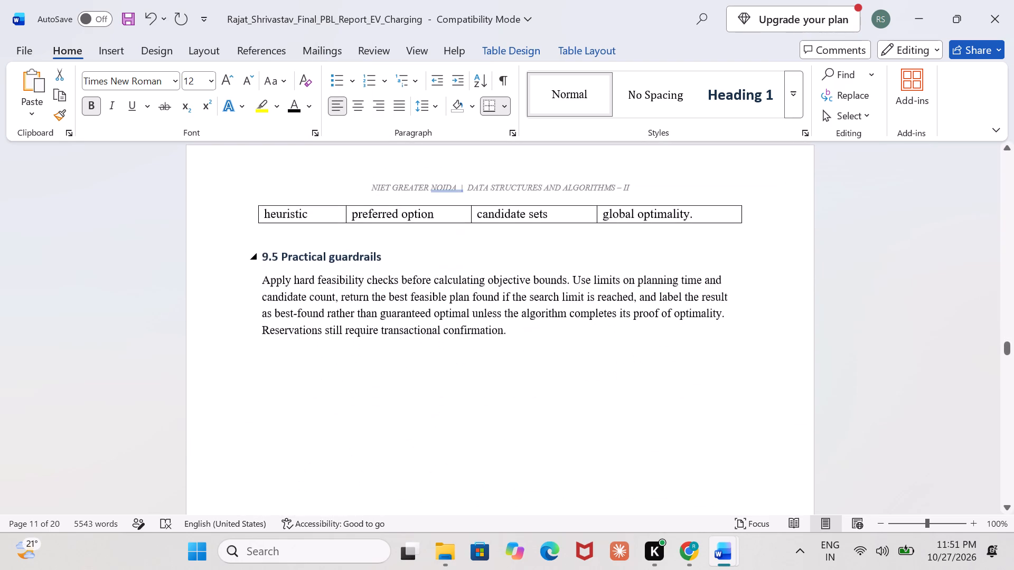
scroll(268, 259, "down", 1)
scroll(268, 259, "up", 2)
scroll(268, 259, "down", 2)
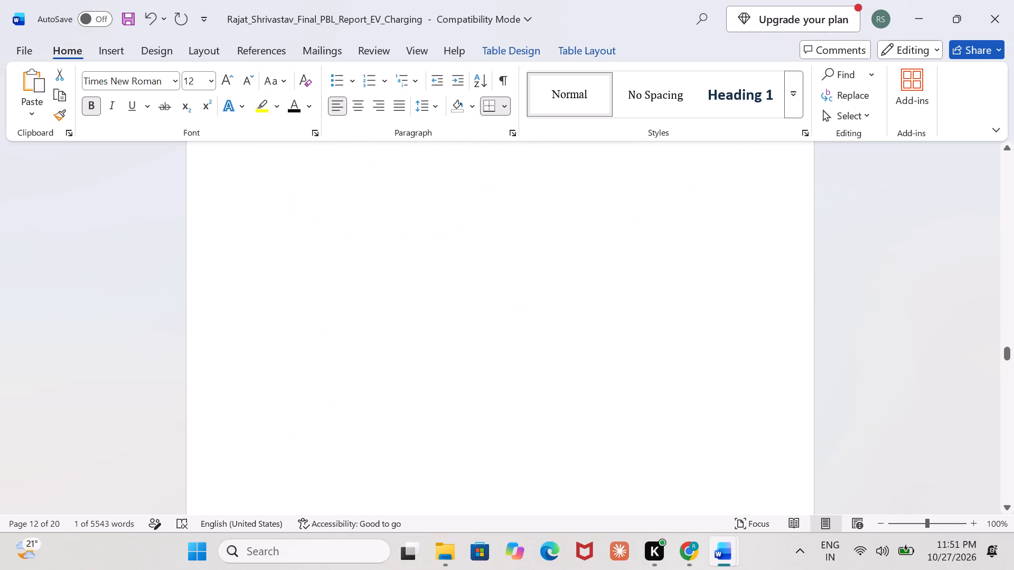
scroll(268, 259, "down", 1)
scroll(268, 259, "up", 3)
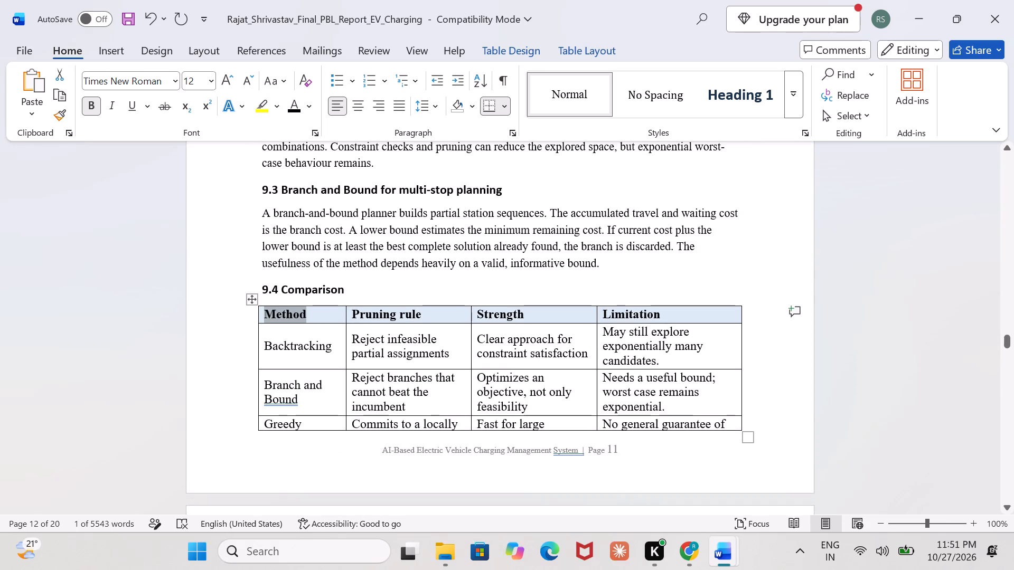
Set all text in the 9.4 Comparison table to size 10.
left_click(266, 313)
left_click_drag(266, 313, 312, 323)
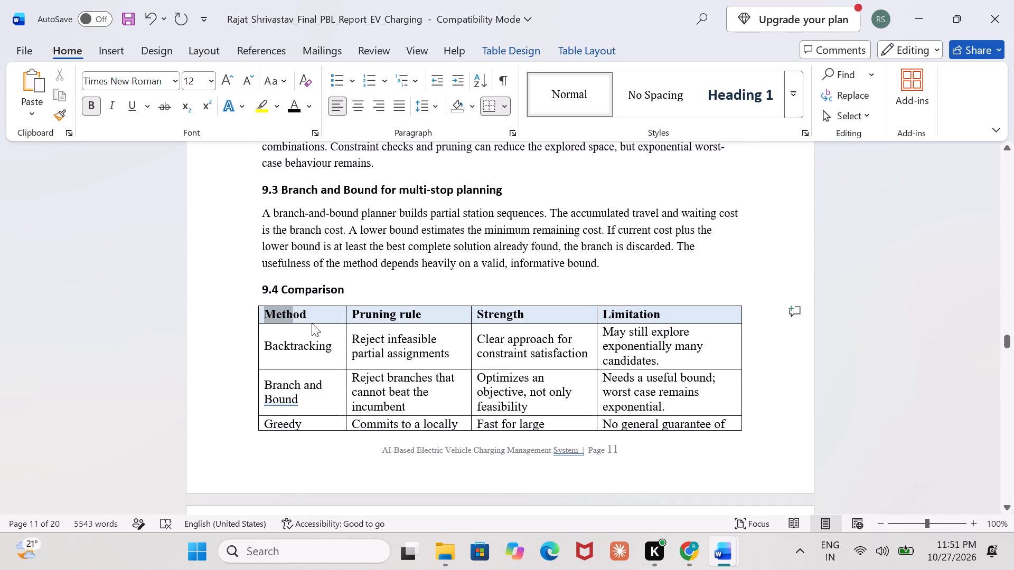
left_click_drag(312, 323, 746, 430)
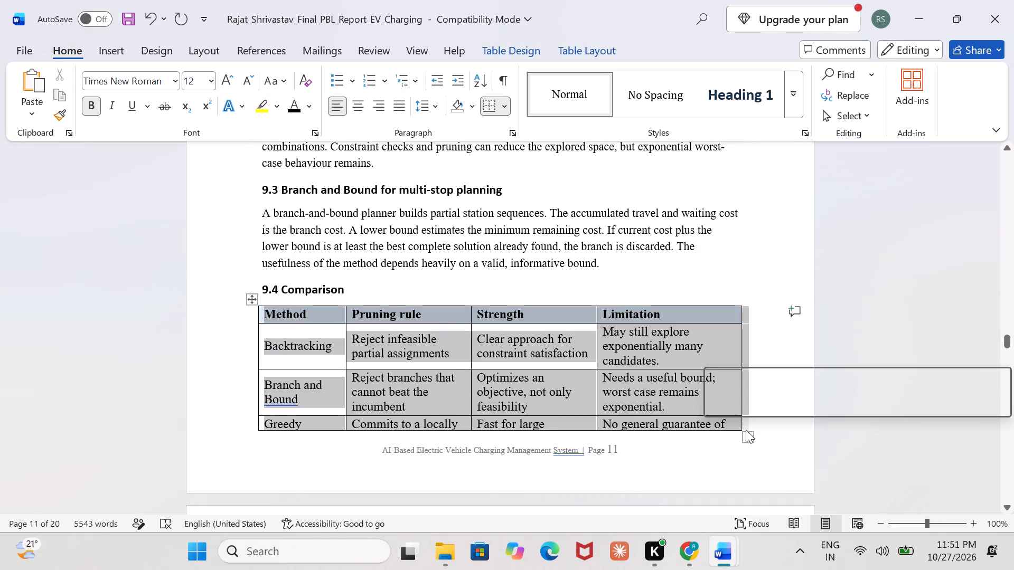
scroll(772, 435, "down", 1)
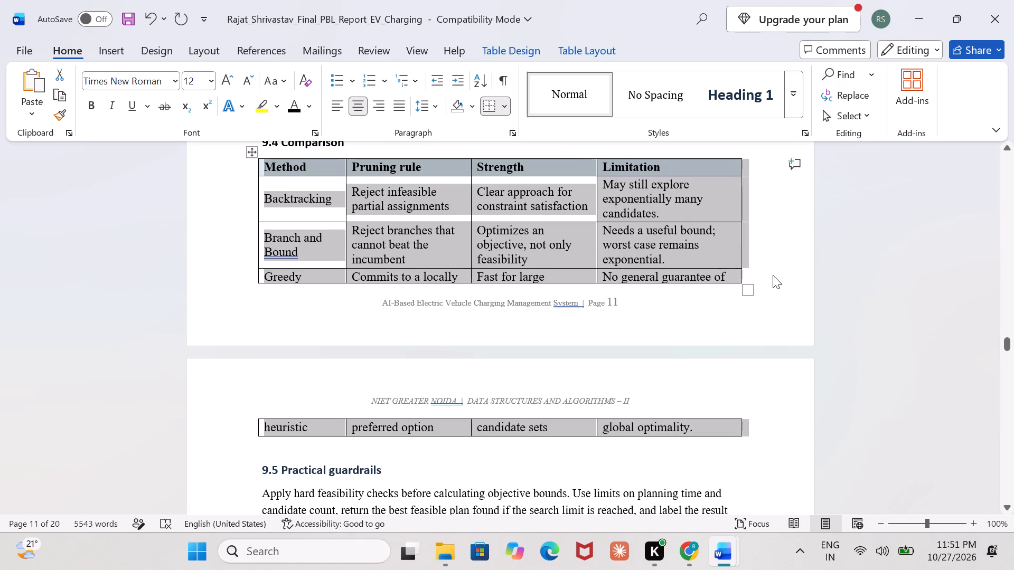
scroll(773, 275, "up", 1)
left_click(667, 343)
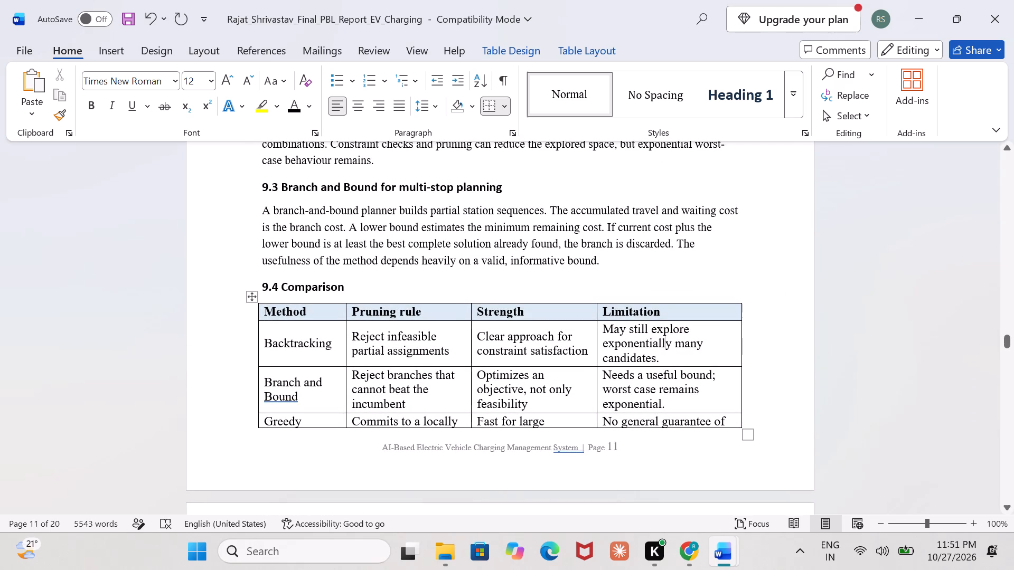
left_click_drag(262, 316, 702, 520)
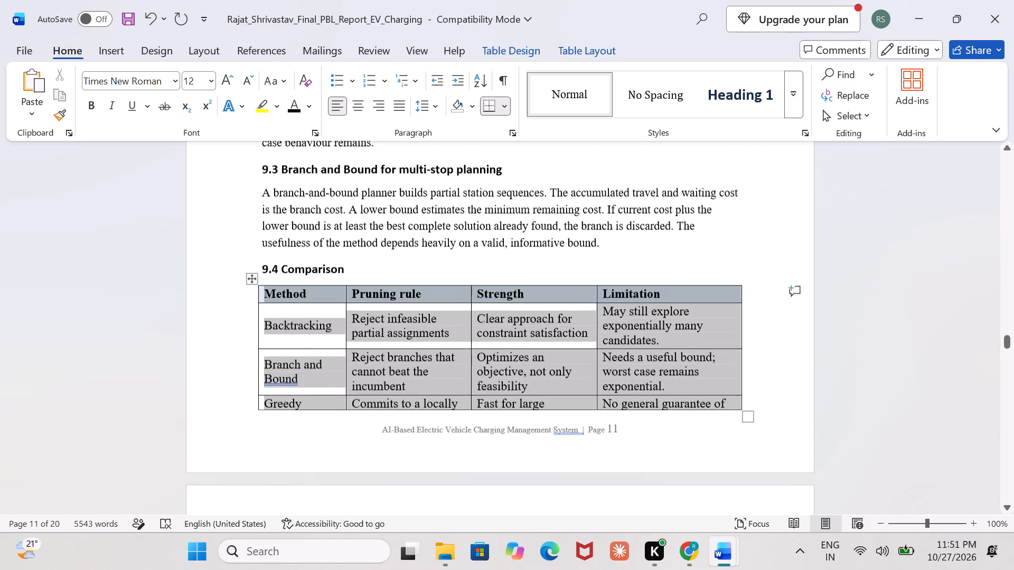
left_click_drag(702, 520, 701, 518)
left_click(796, 472)
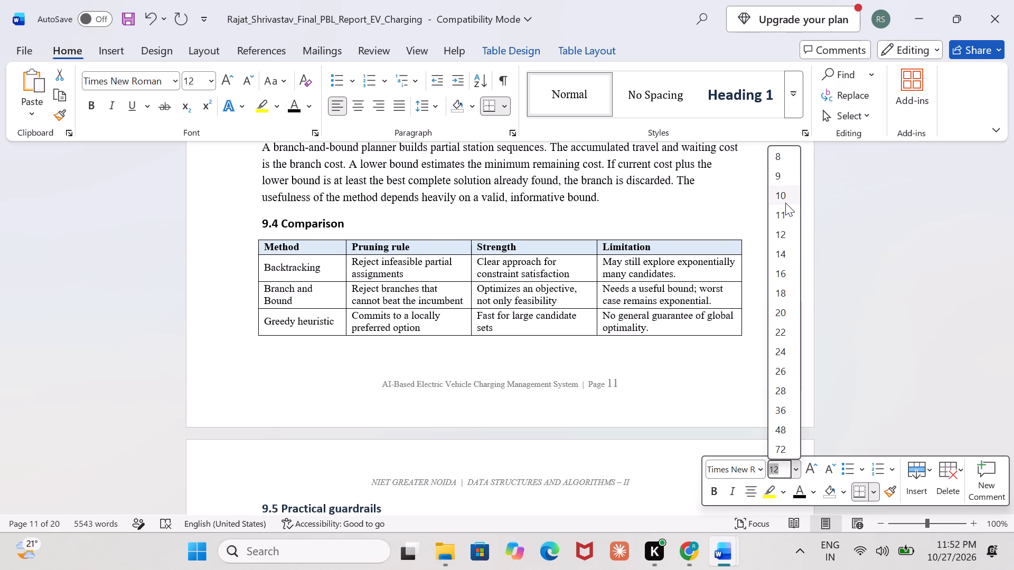
left_click(785, 203)
left_click(756, 275)
Change the 9.5 Practical guardrails subheading to black.
scroll(756, 275, "down", 1)
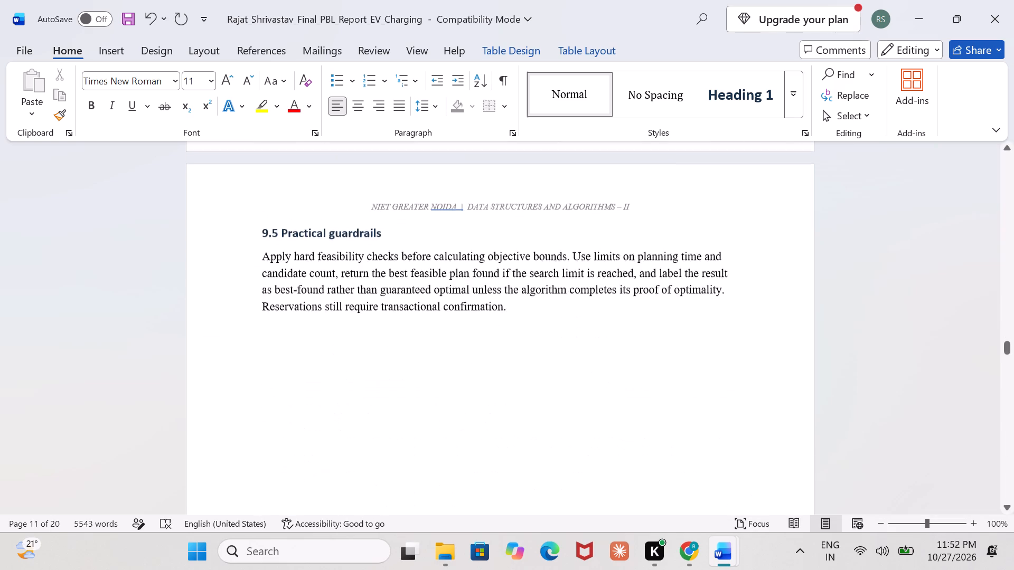
scroll(756, 275, "down", 1)
scroll(756, 275, "up", 2)
scroll(756, 275, "down", 1)
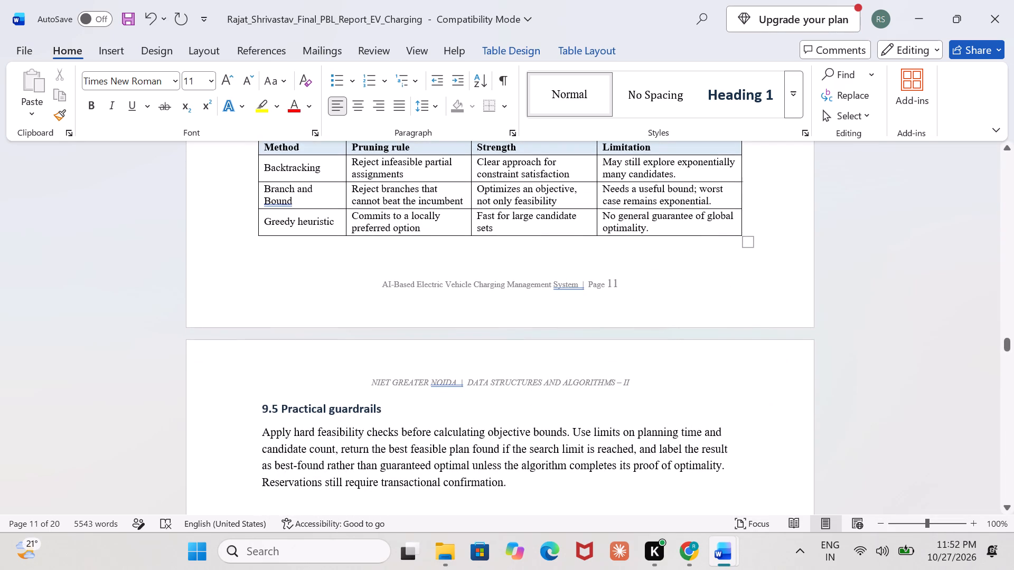
left_click_drag(387, 413, 248, 416)
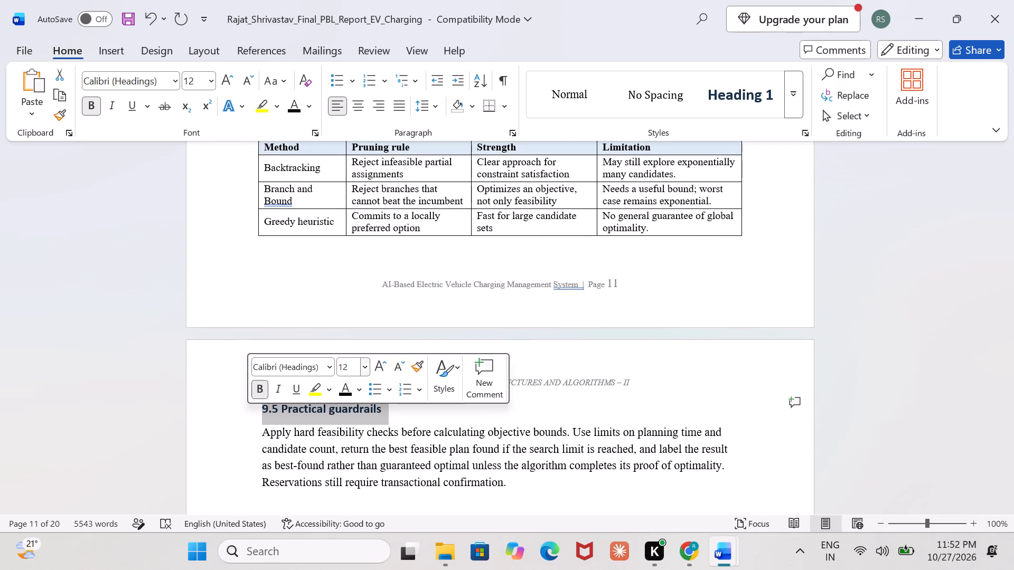
left_click(348, 389)
Change the heading 10. Unit 5: Advanced Data Structure Analysis to black.
scroll(396, 463, "down", 2)
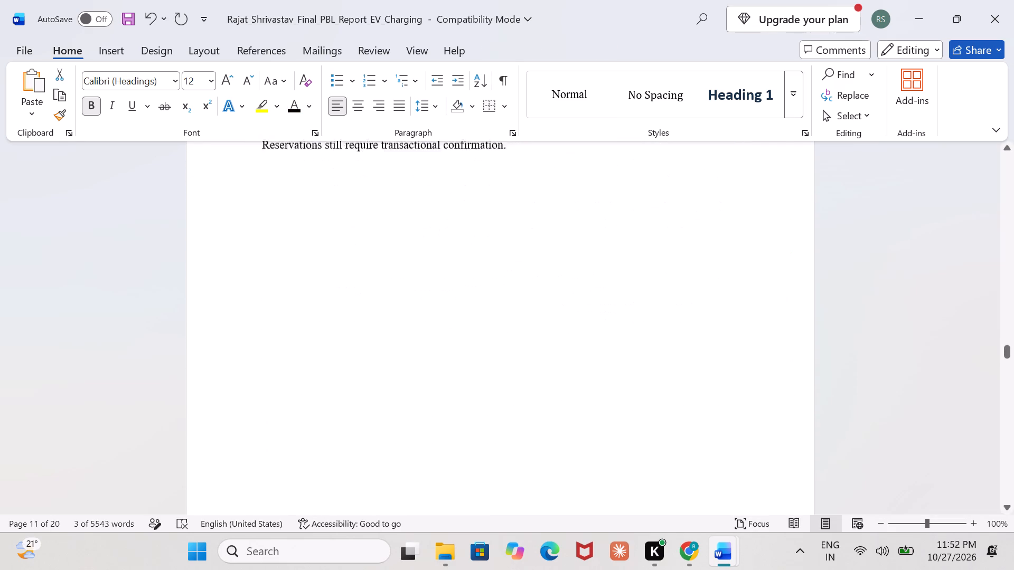
scroll(396, 463, "down", 2)
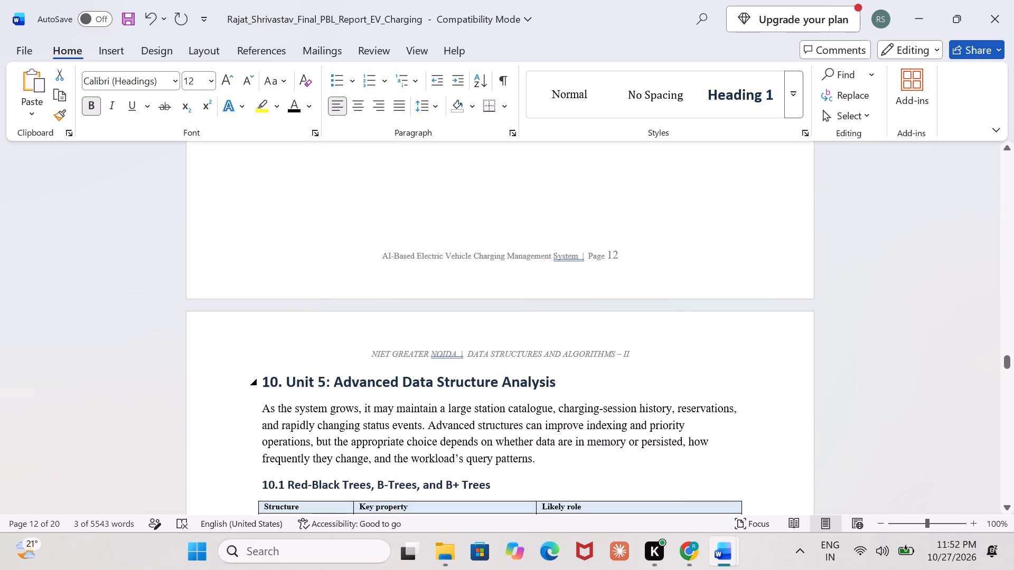
left_click_drag(575, 388, 252, 397)
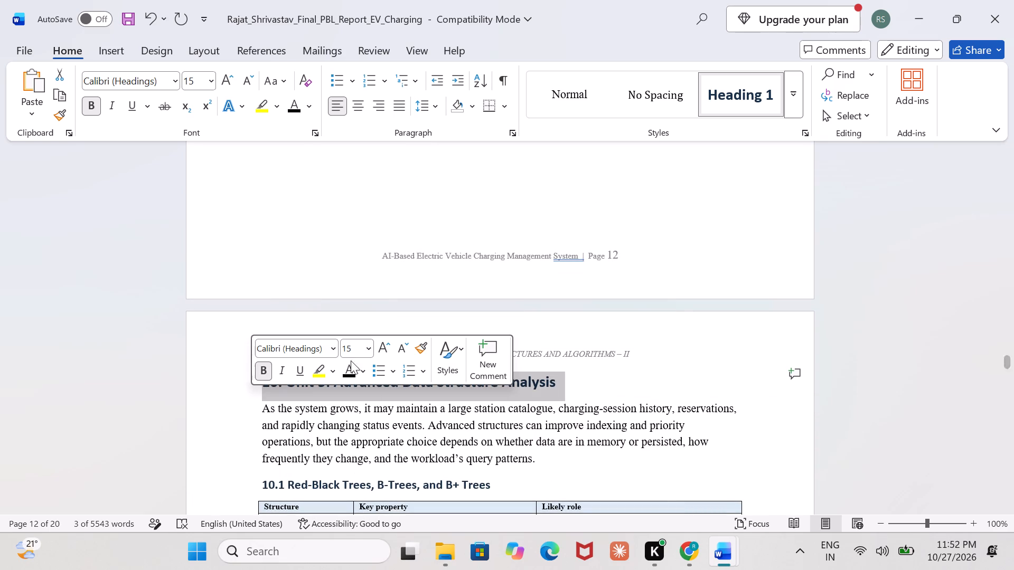
left_click(345, 369)
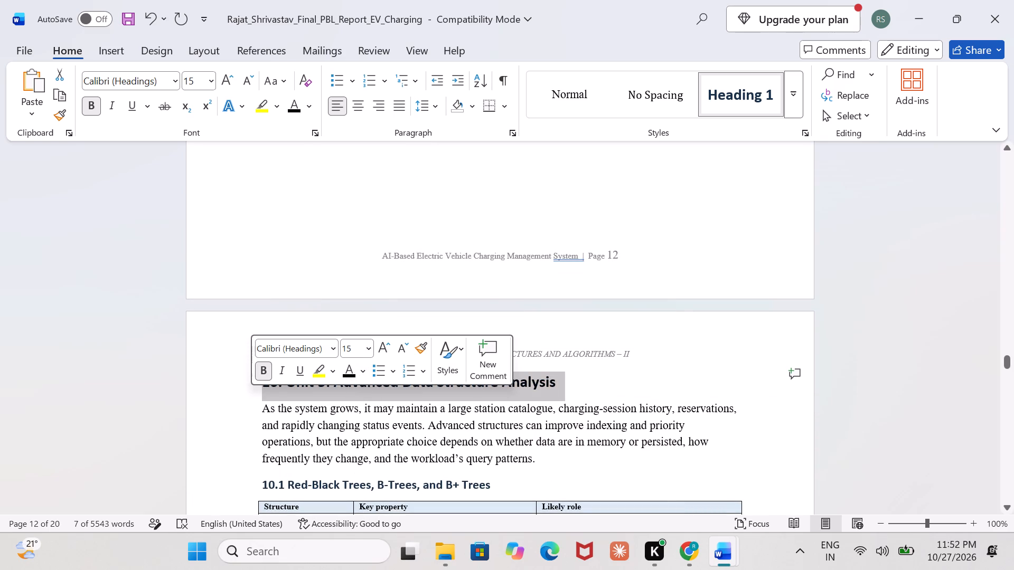
Change the subheading 10.1 Red-Black Trees, B-Trees, and B+ Trees to black.
left_click(404, 422)
scroll(404, 422, "down", 1)
left_click_drag(494, 324, 422, 339)
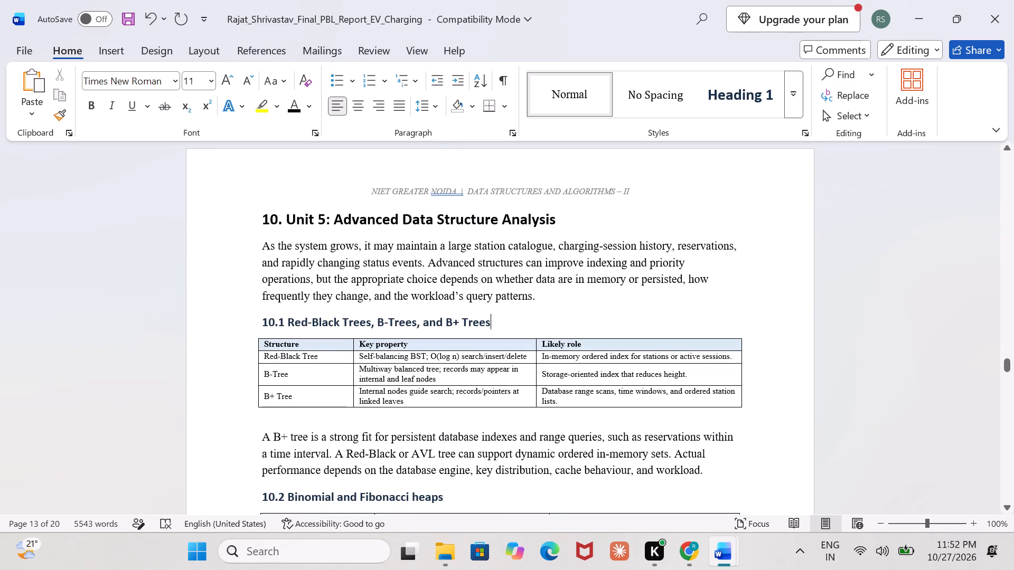
left_click_drag(422, 339, 266, 321)
left_click(371, 289)
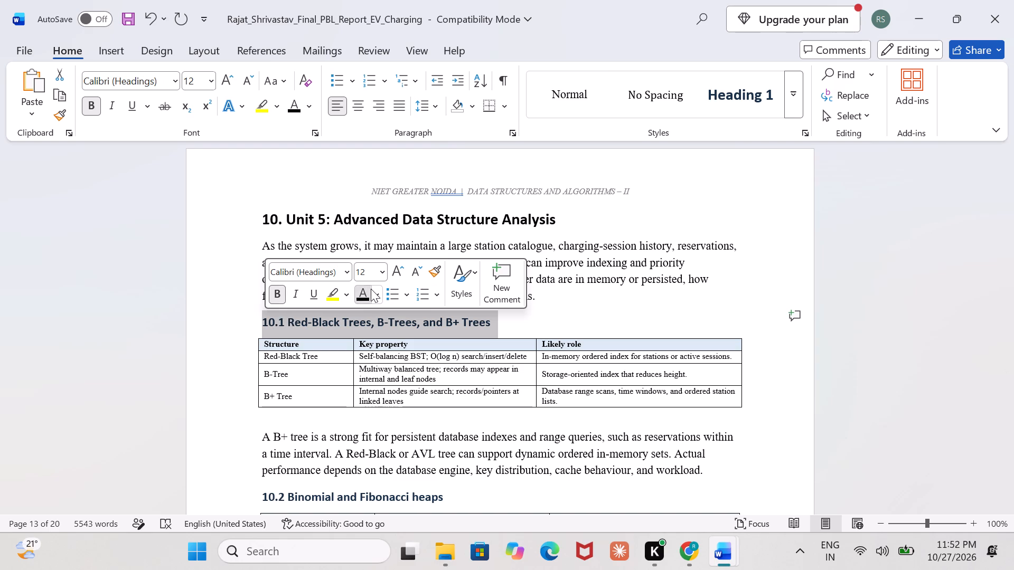
Set all text in the 10.1 table of tree structures to size 12.
left_click_drag(642, 405, 445, 408)
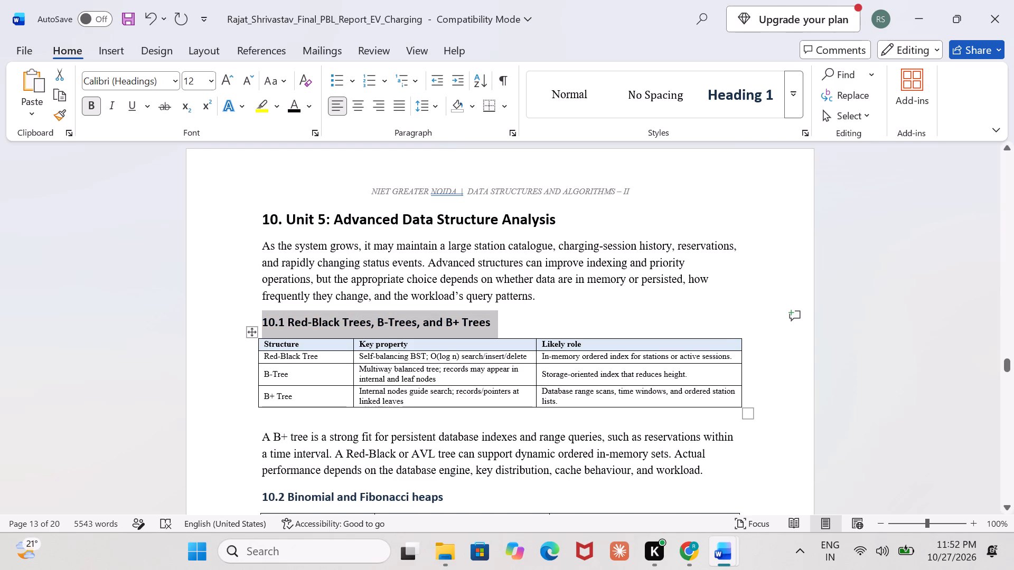
left_click_drag(445, 408, 561, 402)
left_click_drag(561, 402, 262, 349)
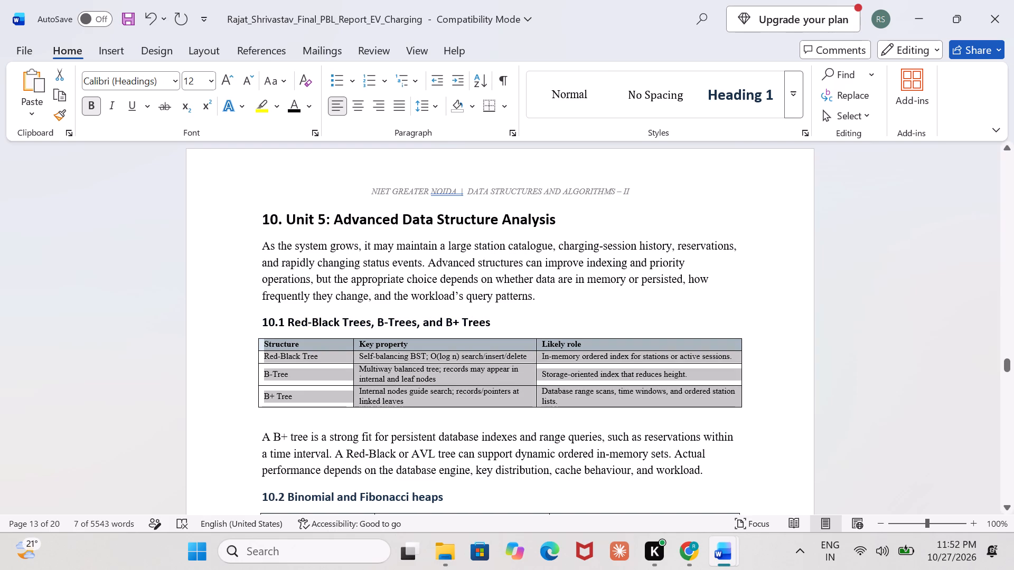
left_click_drag(262, 349, 260, 348)
left_click(364, 394)
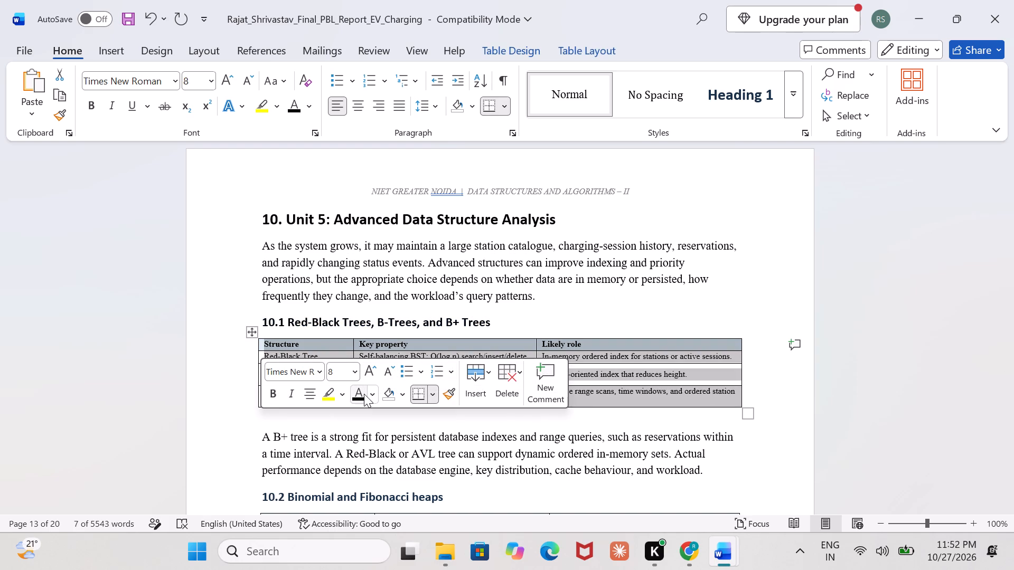
left_click(355, 367)
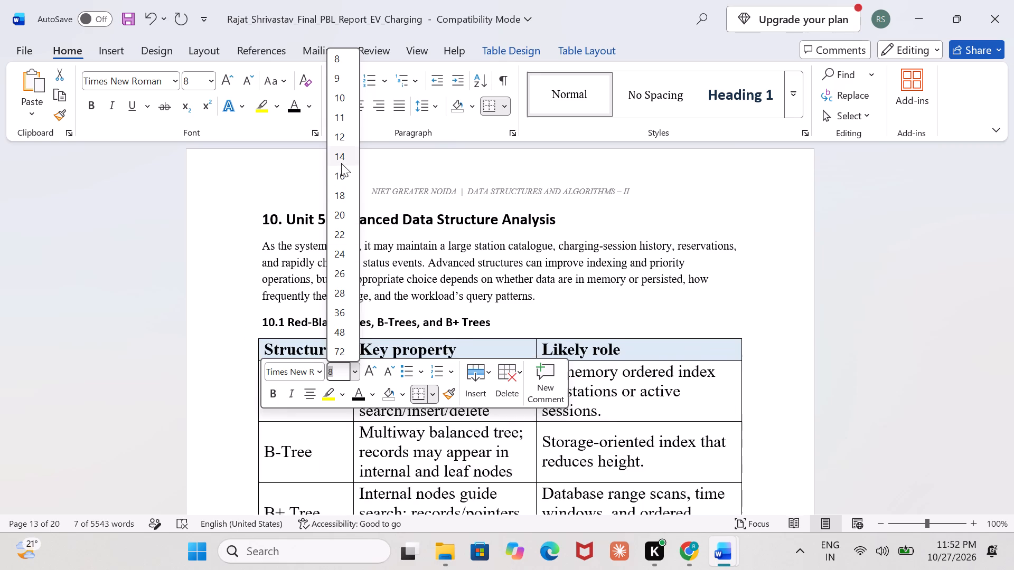
left_click(341, 135)
Set all text in the 10.2 Binomial and Fibonacci heaps table to size 12.
scroll(370, 317, "down", 1)
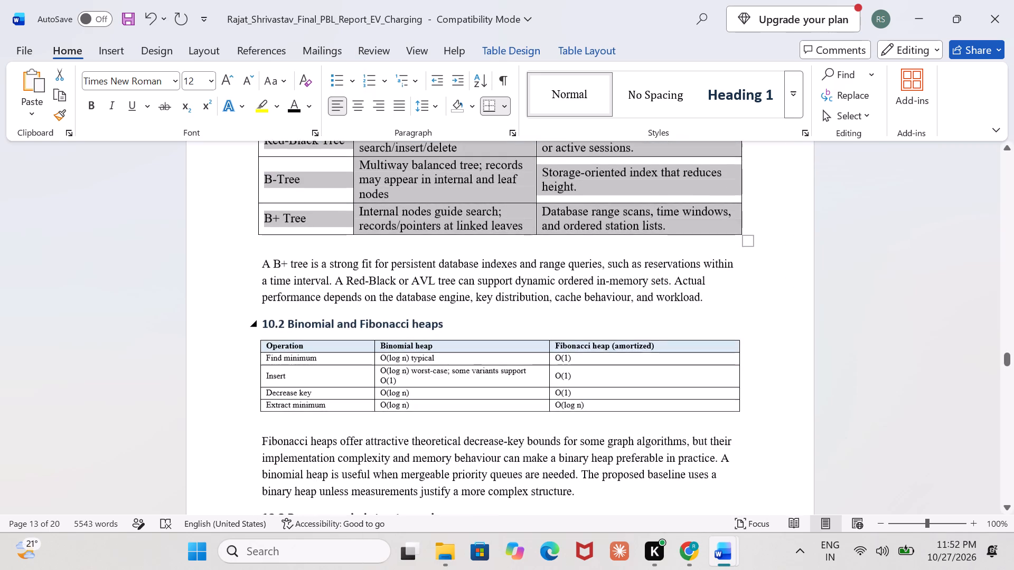
left_click_drag(613, 382, 257, 322)
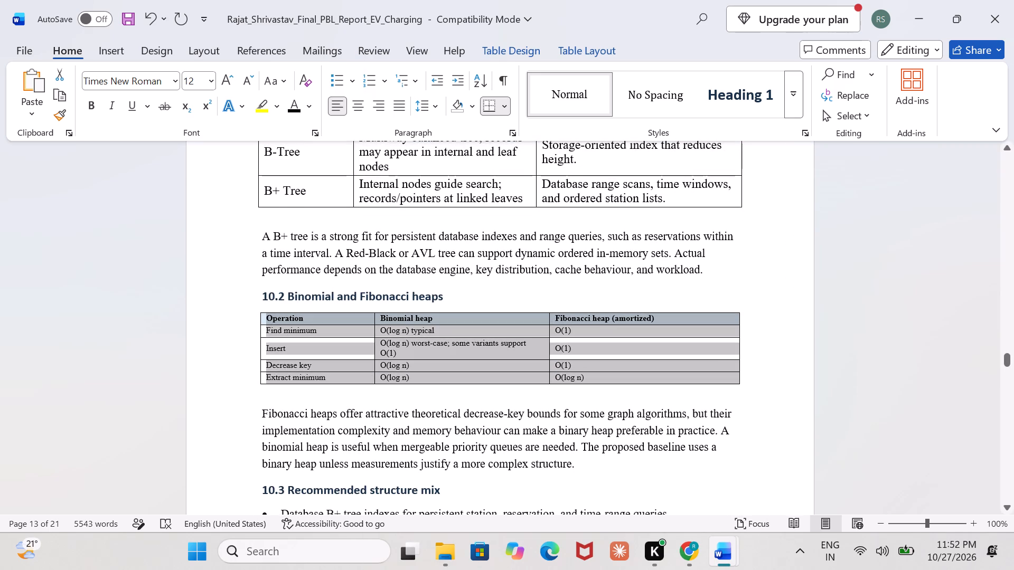
left_click_drag(257, 322, 257, 319)
left_click(355, 262)
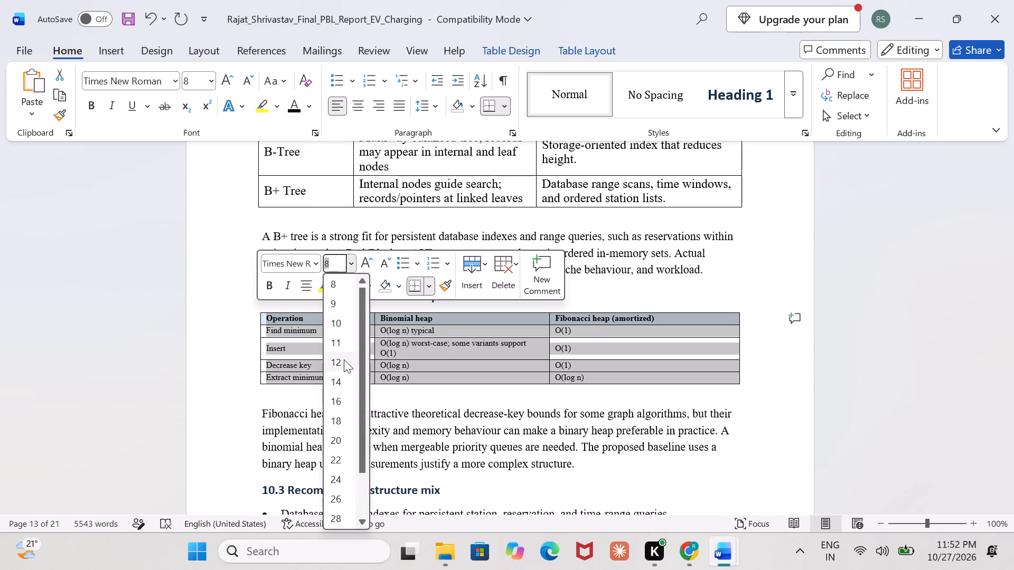
left_click(341, 362)
left_click(431, 338)
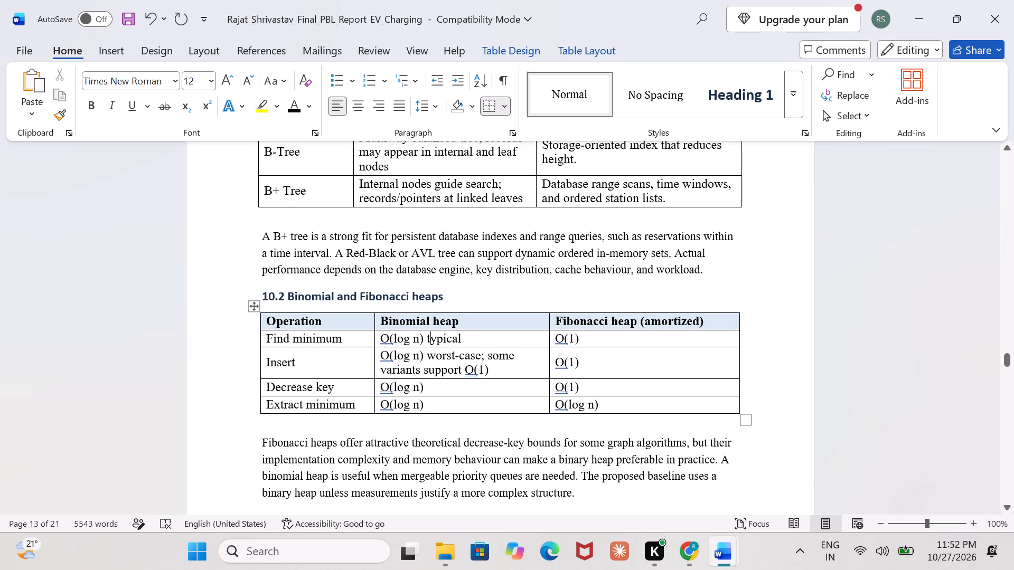
Change the subheadings 10.2 Binomial and Fibonacci heaps, 10.3 Recommended structure mix and 10.4 Reliability considerations to black.
left_click_drag(448, 291, 265, 296)
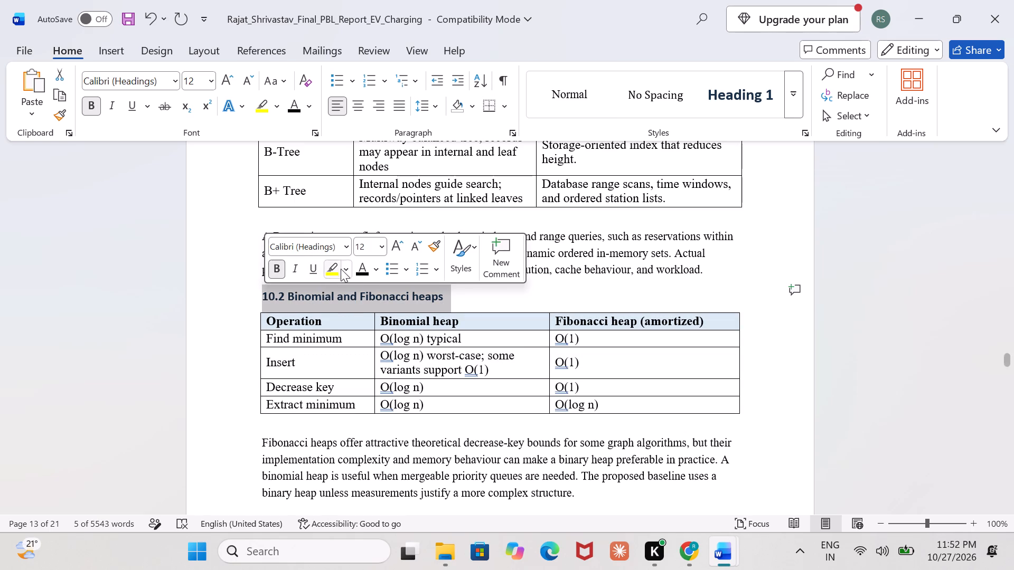
left_click(362, 269)
scroll(399, 344, "down", 1)
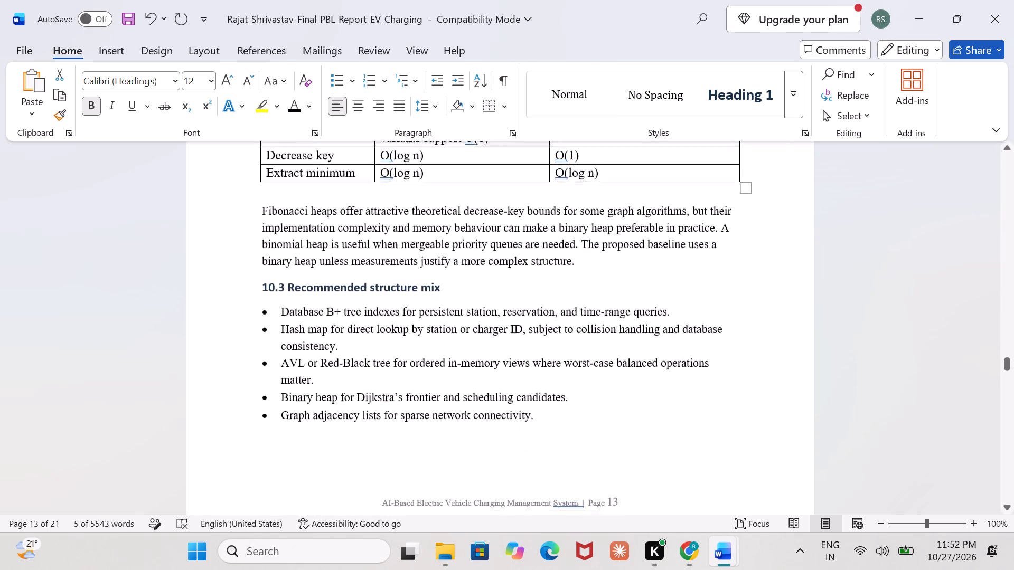
left_click_drag(445, 285, 279, 296)
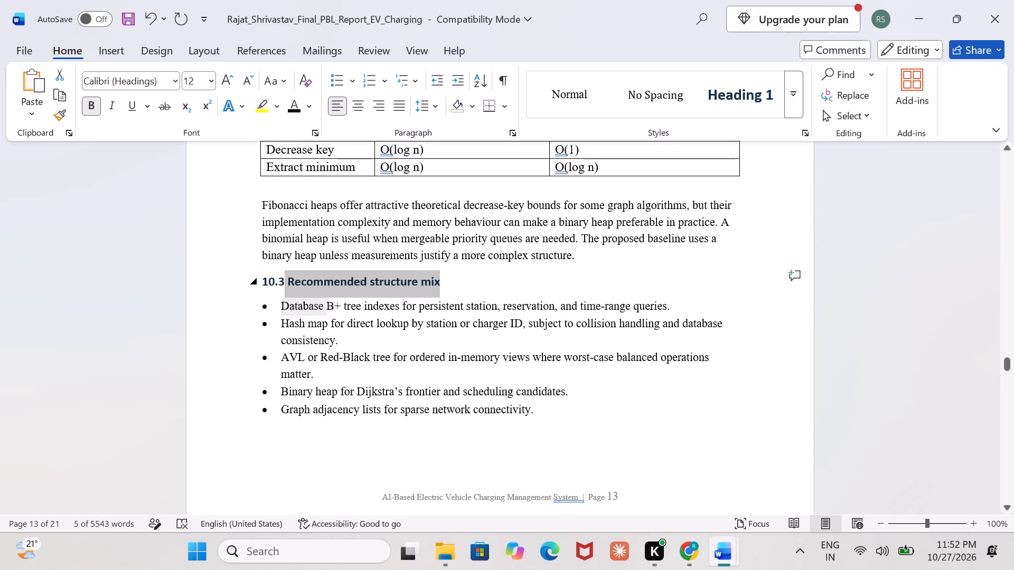
left_click_drag(279, 296, 255, 288)
left_click(357, 261)
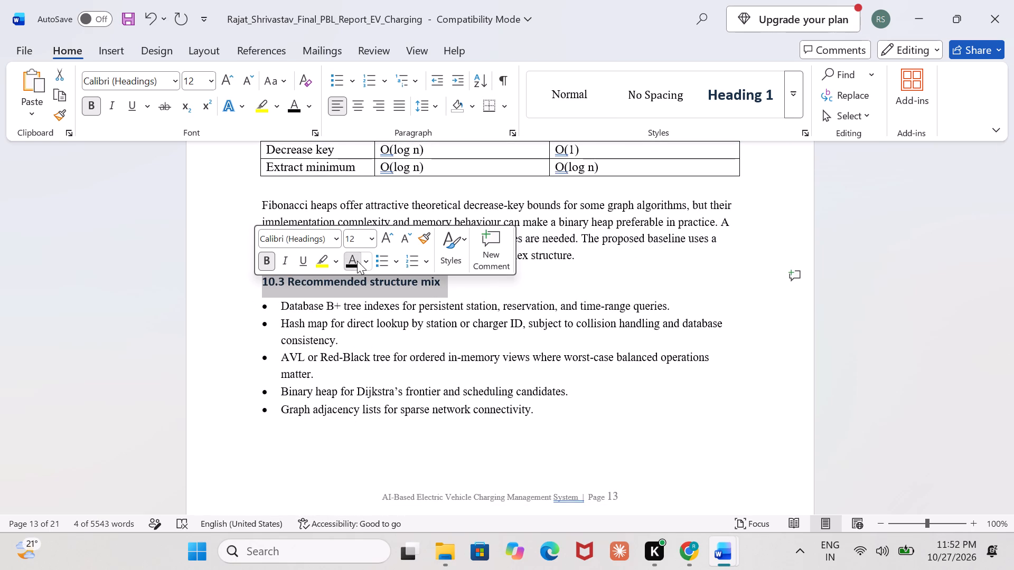
scroll(388, 320, "down", 2)
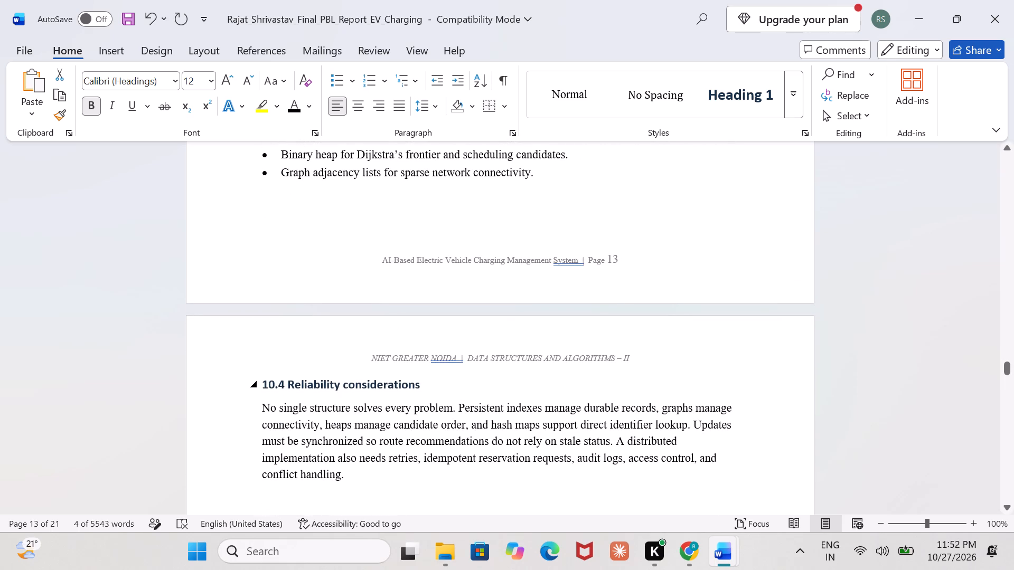
left_click_drag(427, 395, 253, 370)
left_click(352, 344)
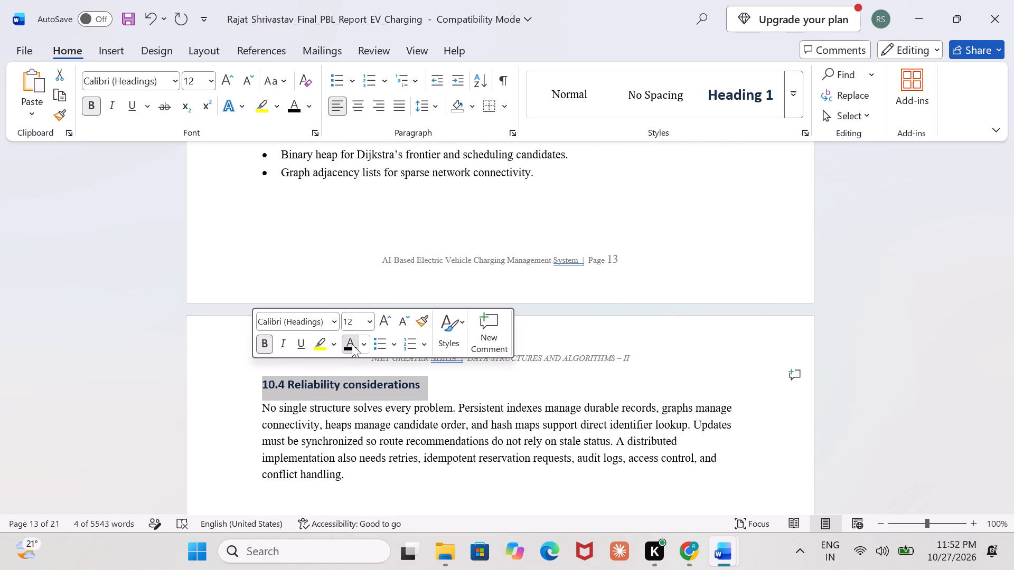
Change the heading 11. Comparative Complexity Analysis to black.
scroll(373, 387, "down", 3)
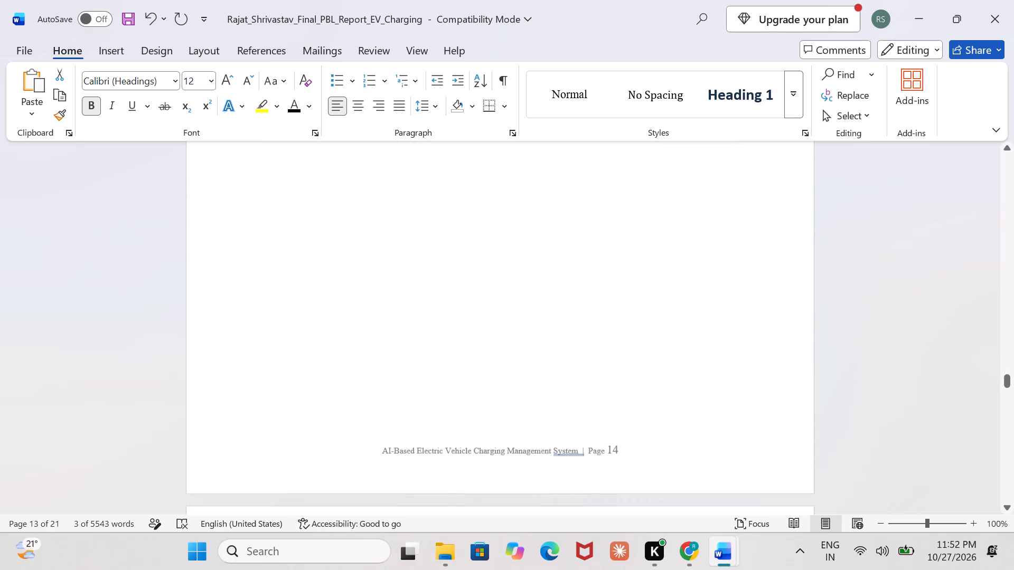
scroll(373, 387, "down", 2)
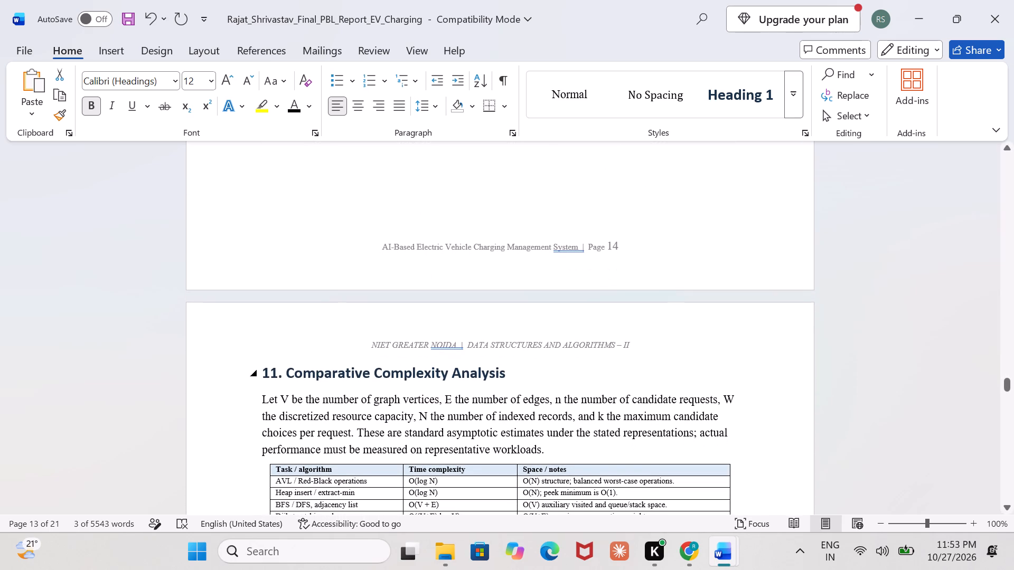
left_click_drag(514, 377, 262, 376)
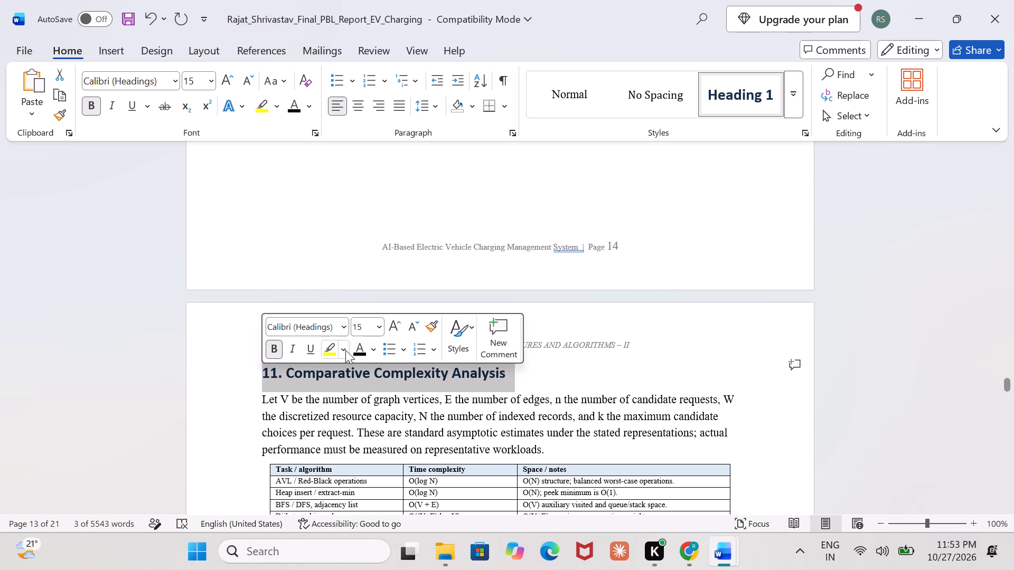
left_click(362, 350)
Set all text in the section 11 complexity comparison table to size 12.
scroll(403, 403, "down", 2)
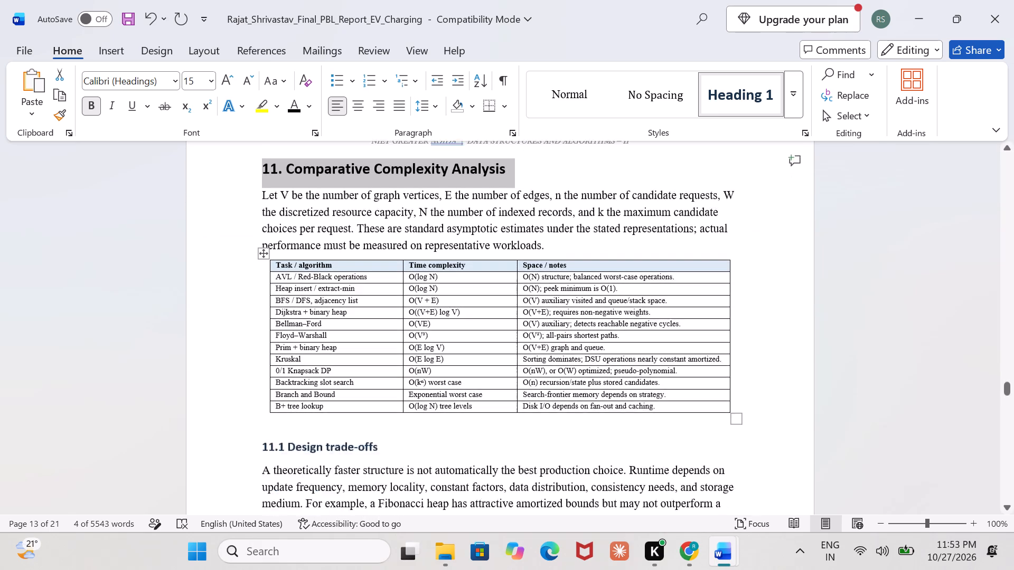
scroll(403, 403, "down", 1)
left_click_drag(687, 389, 438, 368)
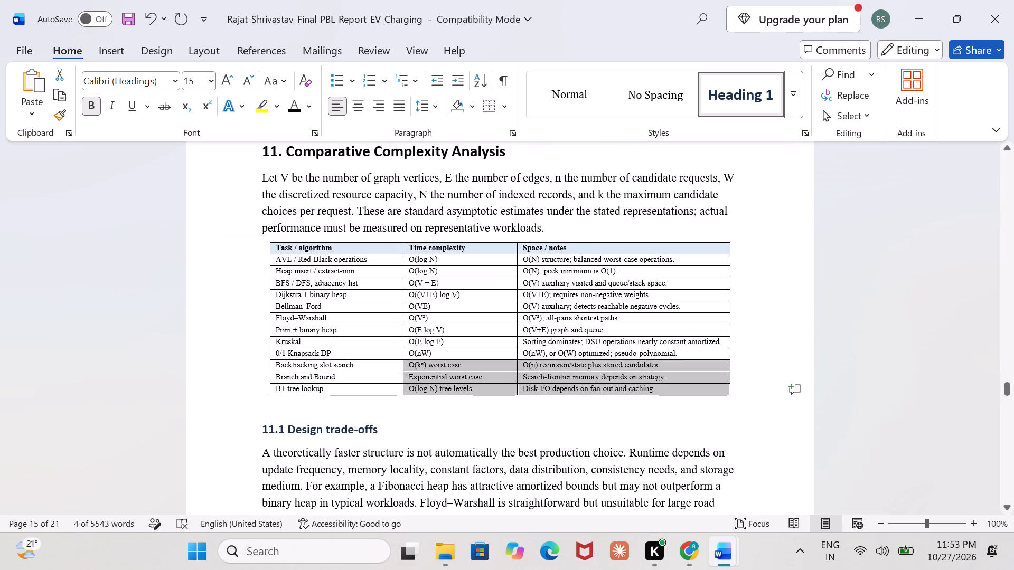
left_click_drag(438, 368, 248, 251)
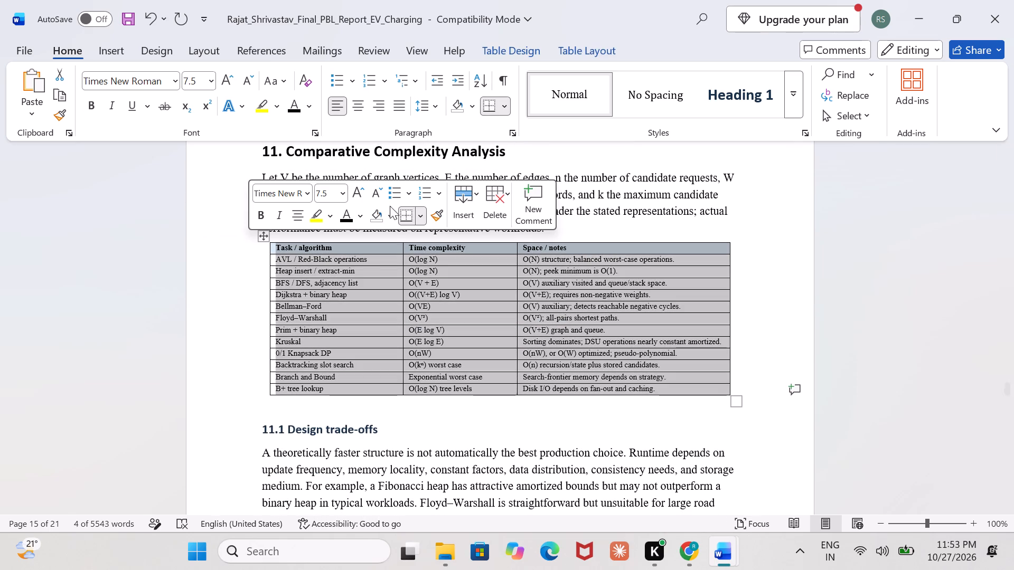
left_click(360, 218)
left_click(342, 195)
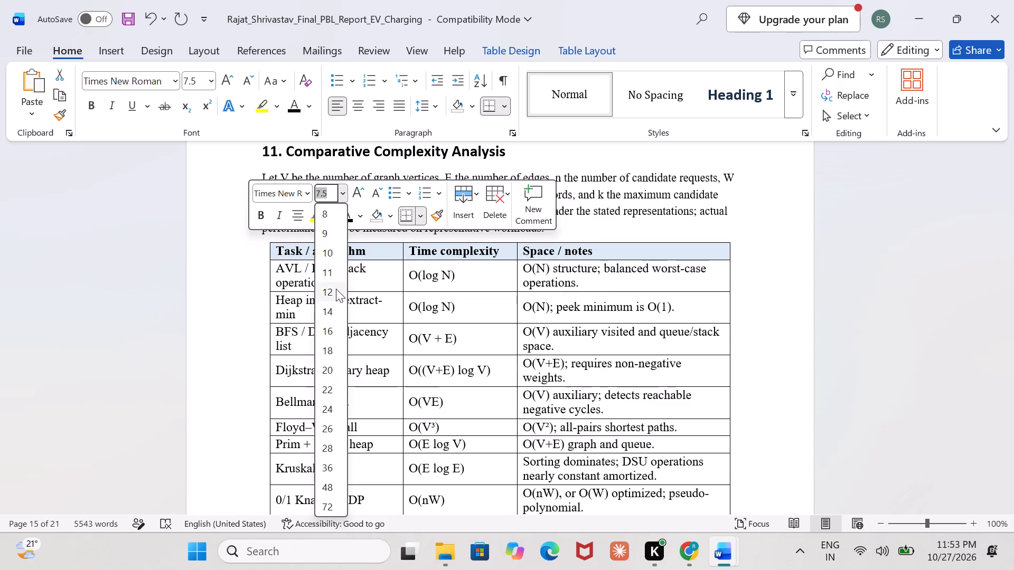
left_click(336, 289)
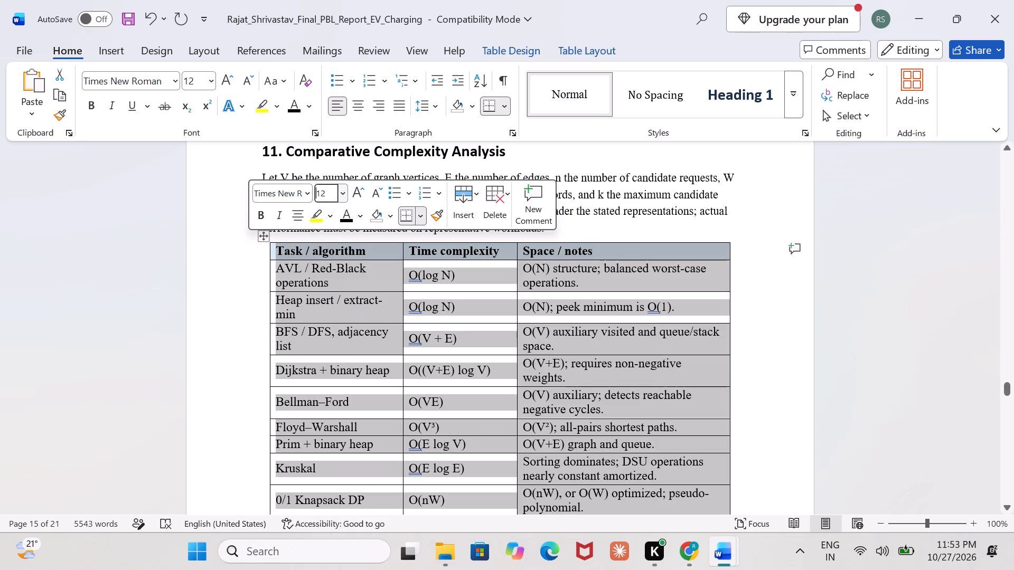
Widen the Task / algorithm column of the section 11 table slightly, narrowing the Time complexity column beside it.
left_click_drag(403, 322, 426, 322)
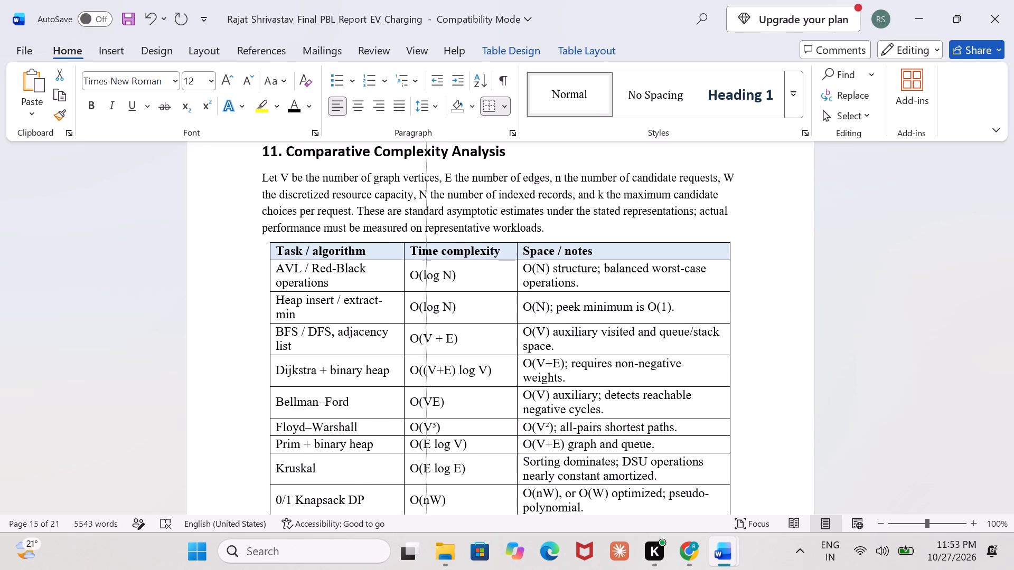
left_click_drag(426, 322, 430, 322)
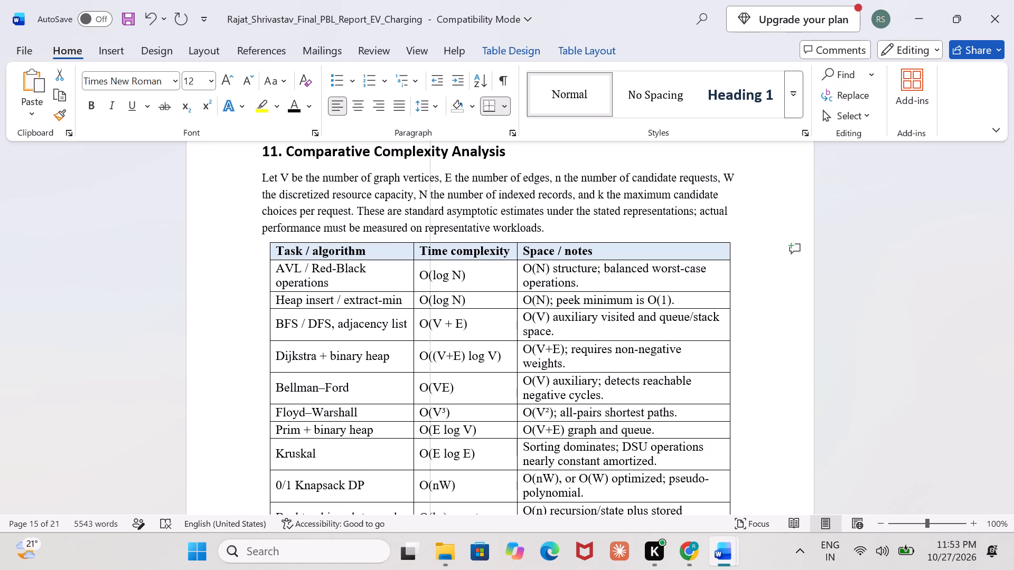
left_click_drag(430, 322, 431, 321)
Change the subheadings 11.1 Design trade-offs and 11.2 Evaluation metrics to black.
scroll(431, 321, "down", 2)
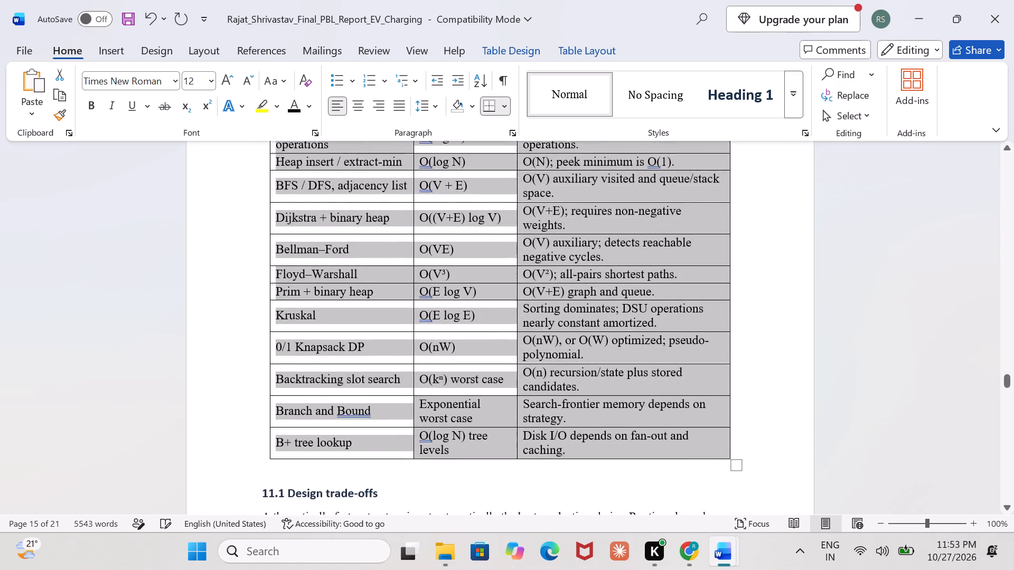
scroll(431, 321, "down", 1)
left_click_drag(390, 246, 271, 238)
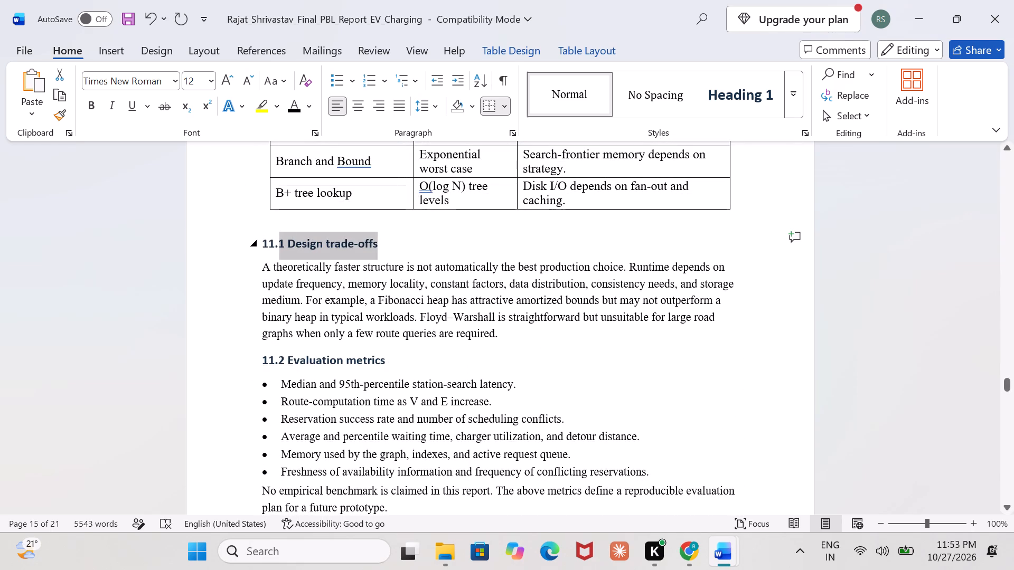
left_click_drag(271, 238, 265, 236)
left_click(358, 213)
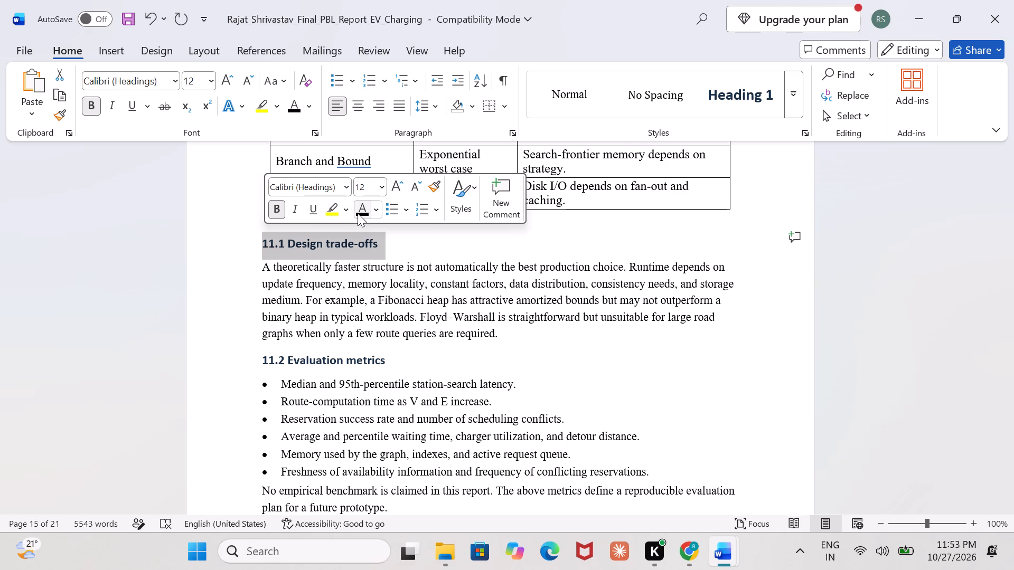
left_click_drag(398, 356, 284, 349)
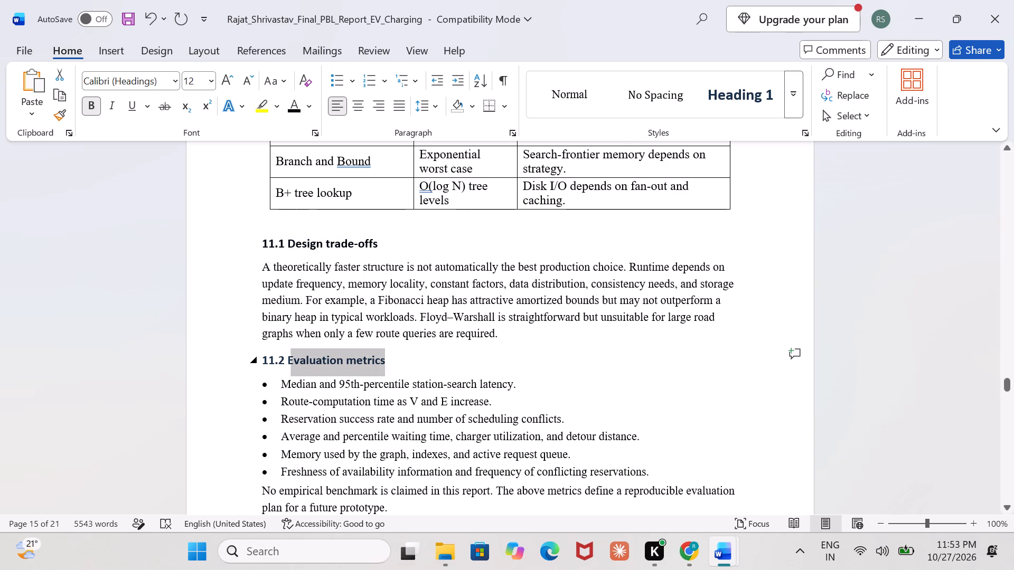
left_click_drag(284, 349, 263, 350)
left_click(354, 327)
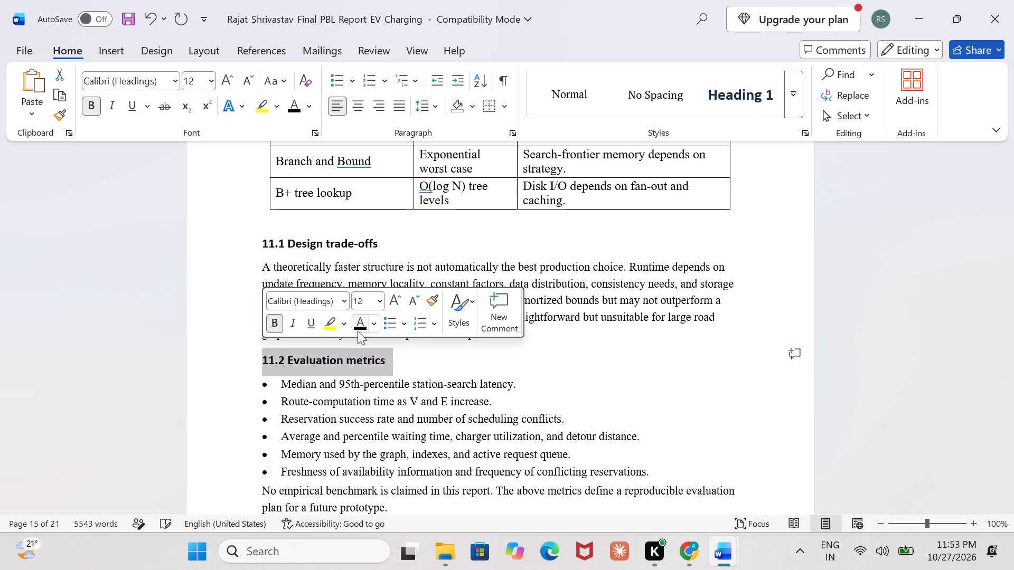
Change the heading 12. Recommended Solution Architecture to black.
scroll(411, 395, "down", 3)
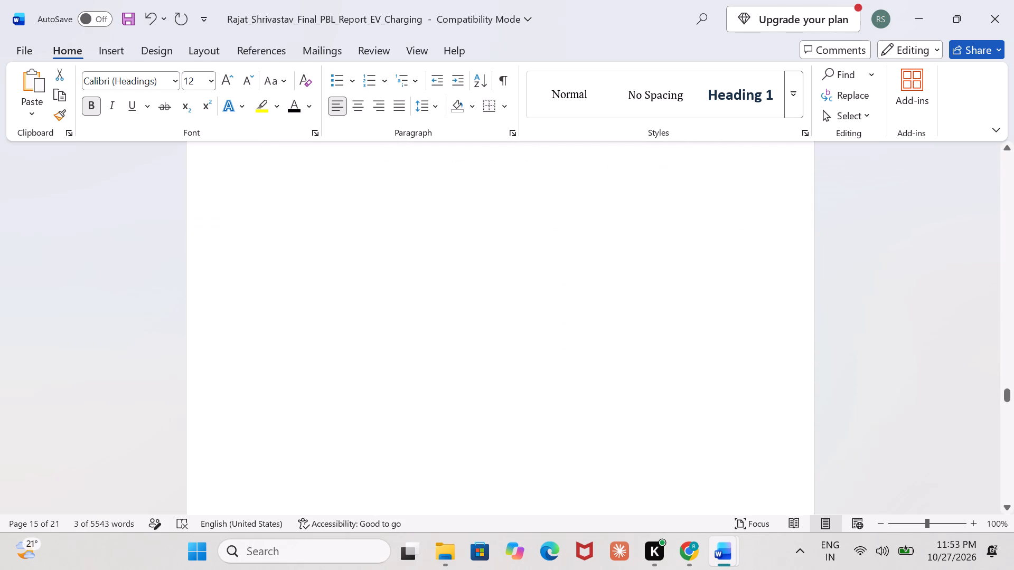
scroll(411, 395, "down", 4)
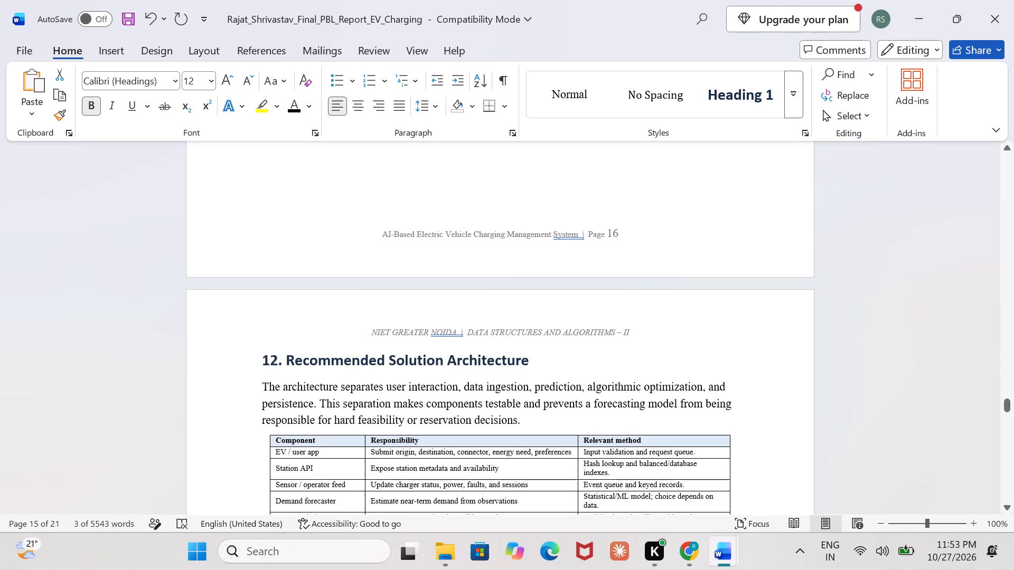
left_click_drag(537, 367, 259, 359)
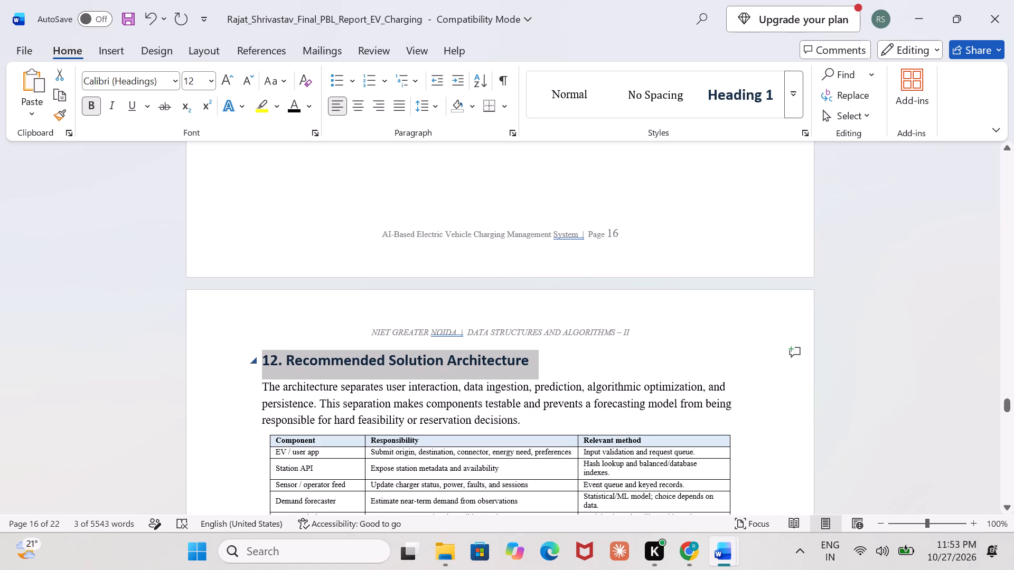
left_click_drag(259, 359, 259, 359)
left_click(360, 329)
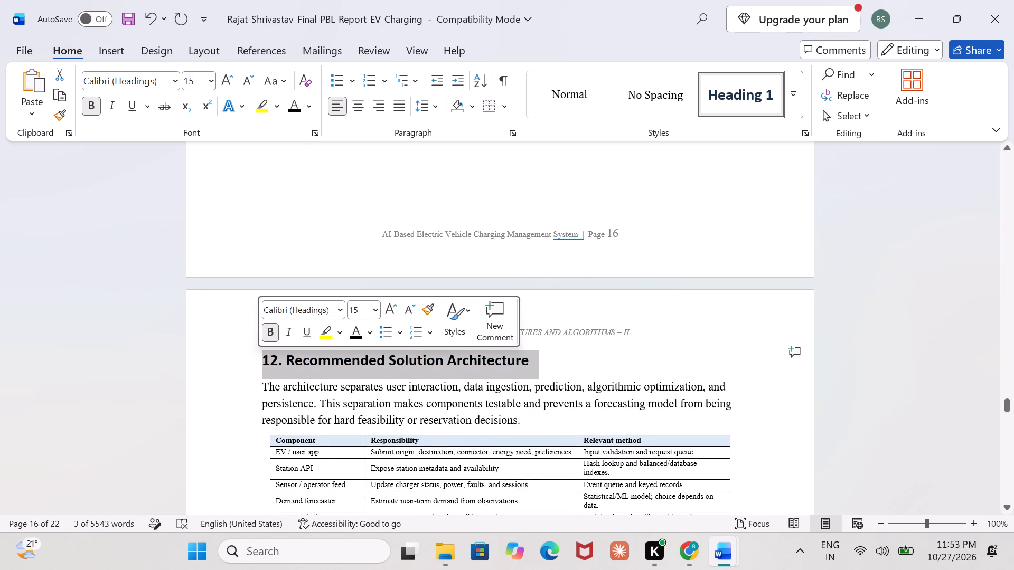
Set all text in the section 12 component, responsibility and method table to size 12.
scroll(387, 384, "down", 1)
double_click(701, 353)
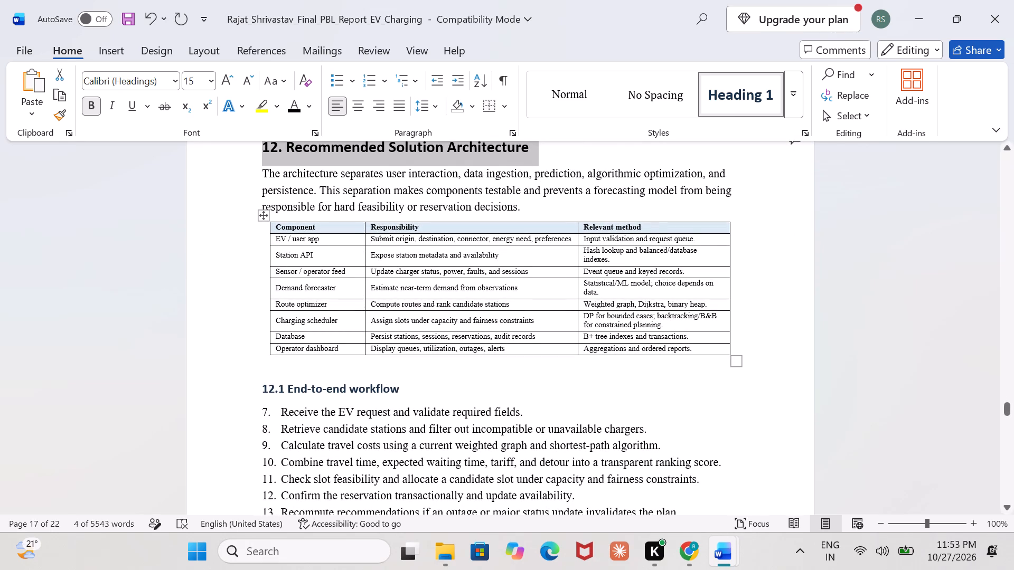
left_click_drag(699, 350, 456, 319)
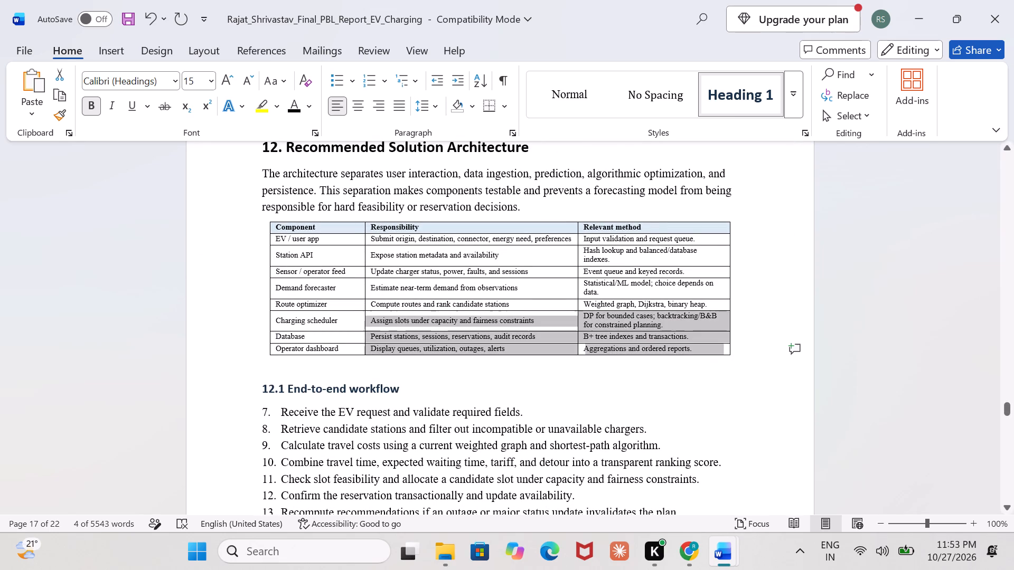
left_click_drag(456, 319, 257, 222)
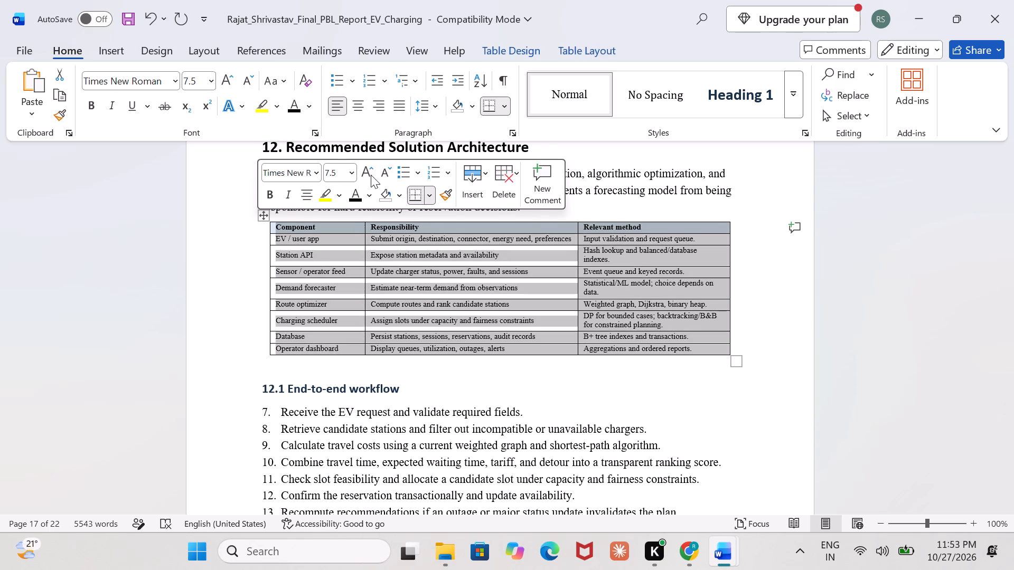
left_click(352, 172)
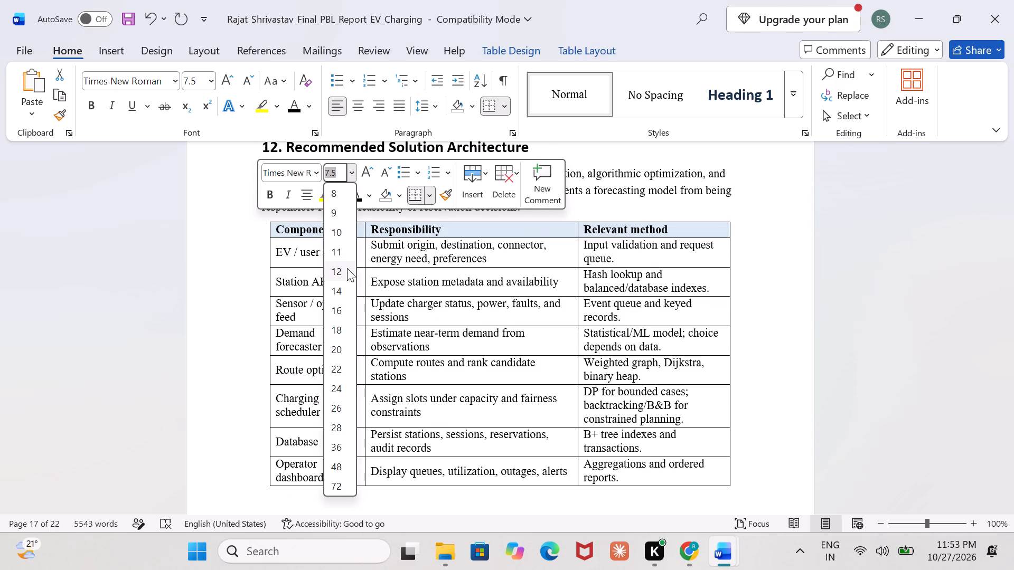
left_click(347, 268)
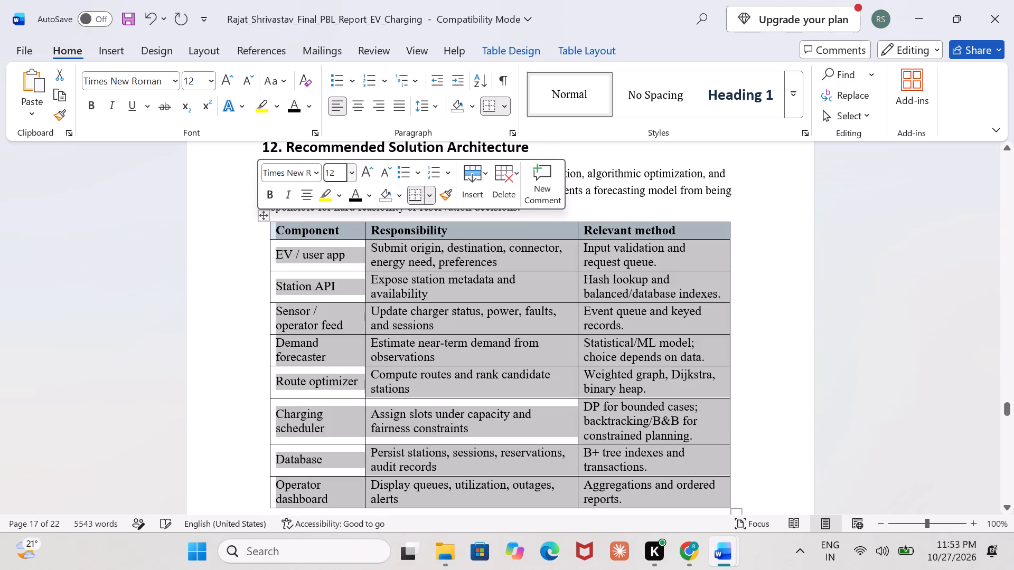
Widen the Component column of the section 12 table, narrowing the Responsibility column beside it.
left_click_drag(365, 286, 421, 281)
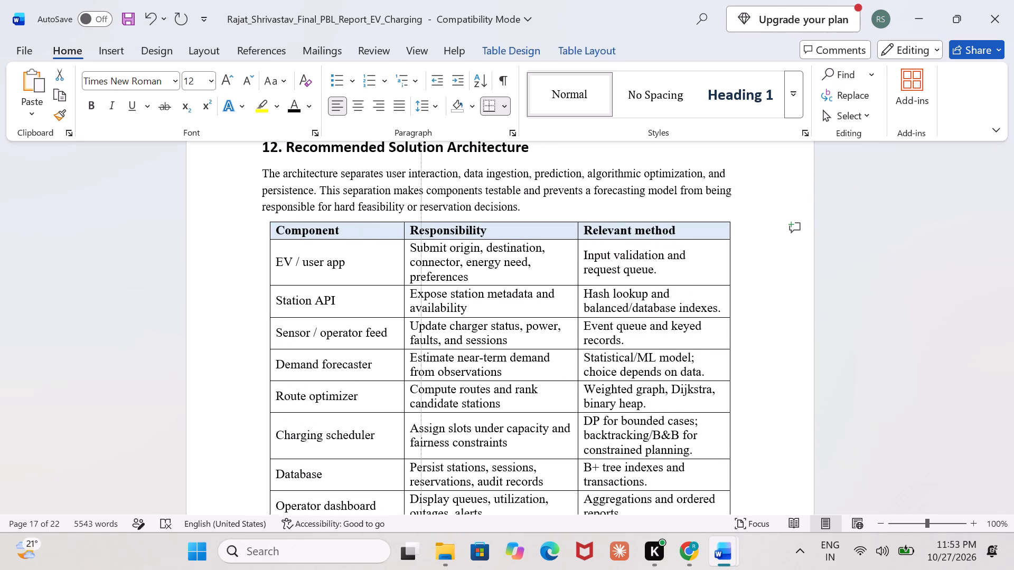
left_click_drag(421, 281, 422, 281)
Change the subheadings 12.1 End-to-end workflow, 12.2 Illustrative ranking function and 12.3 Reliability, privacy, and security to black.
scroll(422, 281, "down", 2)
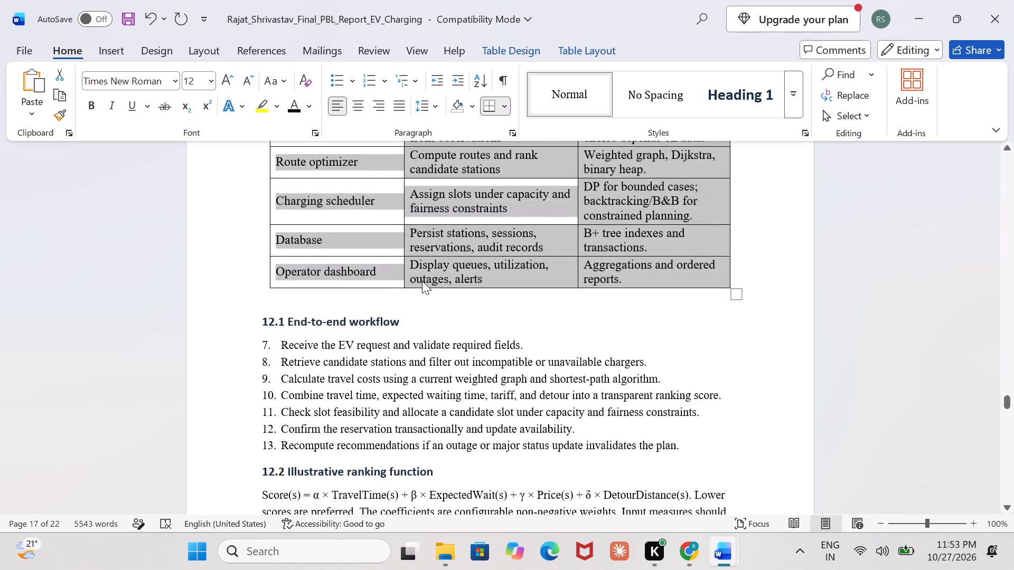
scroll(422, 281, "down", 1)
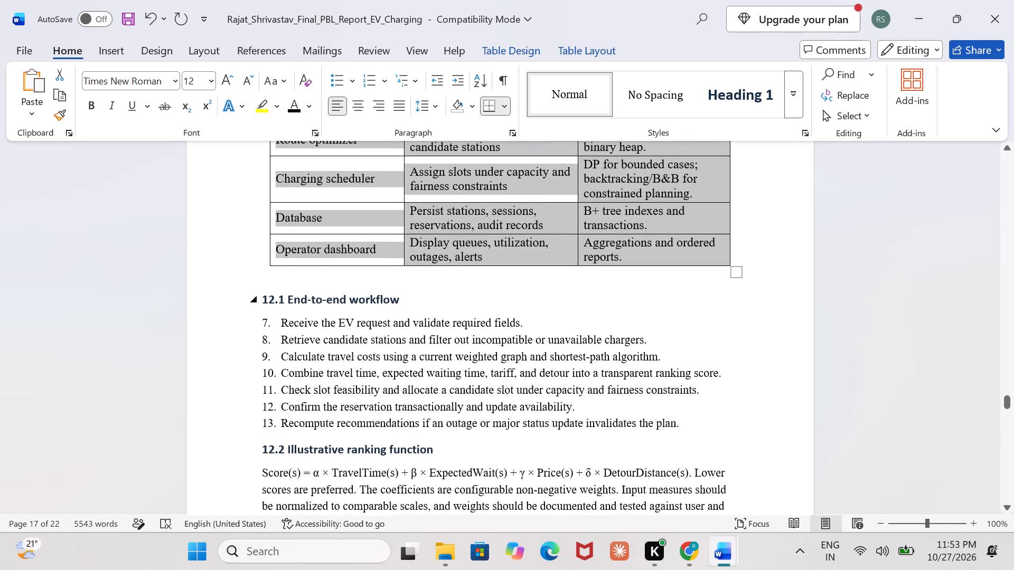
left_click_drag(411, 305, 253, 290)
left_click(344, 264)
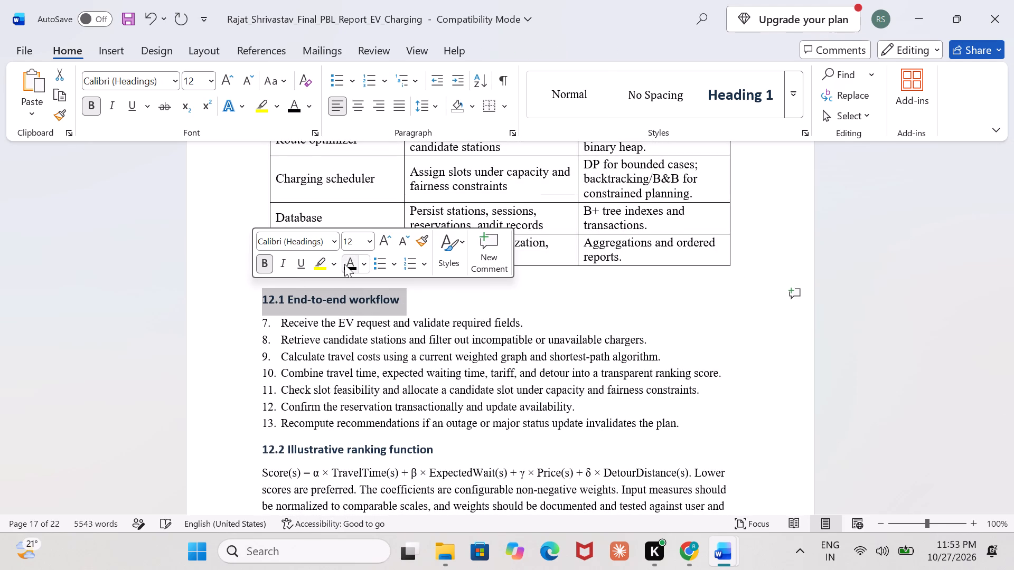
scroll(382, 321, "down", 1)
left_click_drag(448, 299, 258, 298)
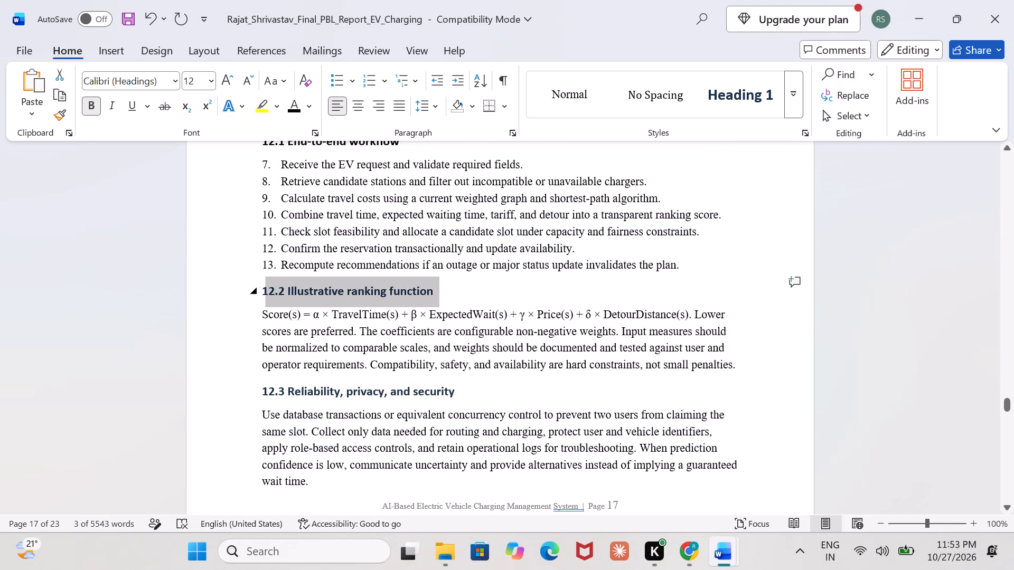
left_click_drag(258, 298, 249, 297)
left_click(341, 274)
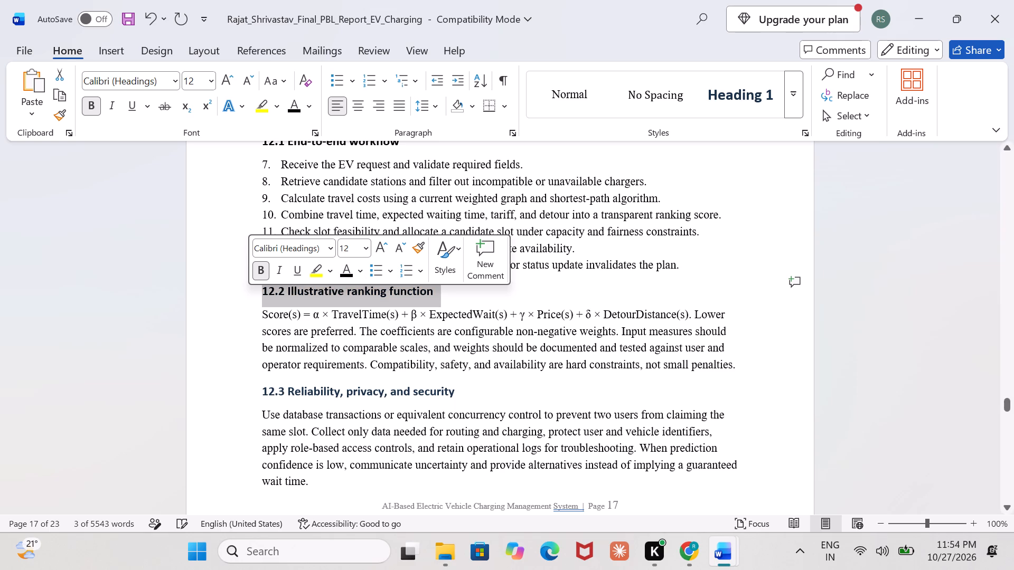
left_click_drag(462, 387, 261, 378)
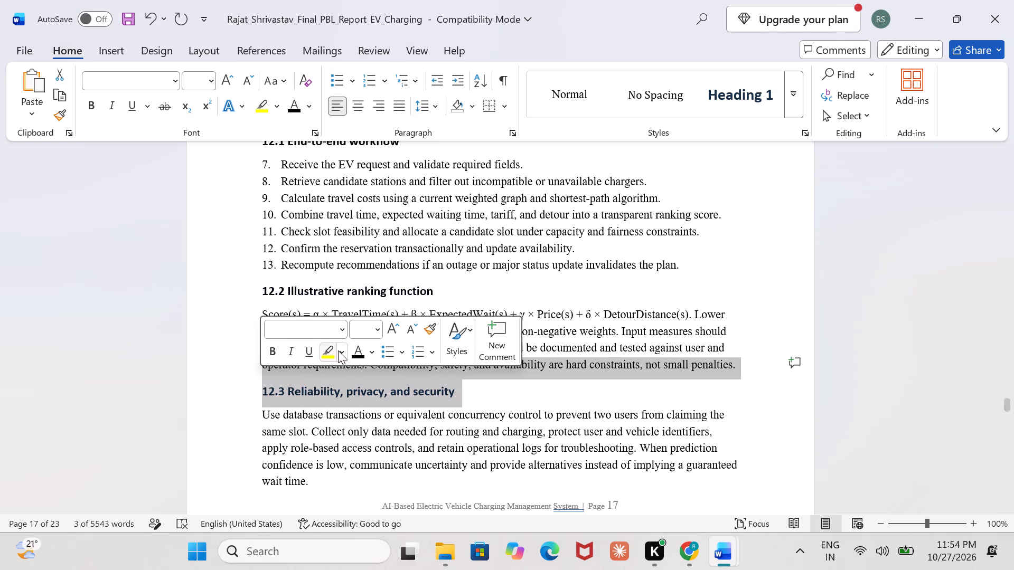
left_click(355, 354)
Change the heading 13. Industry Relevance and Applications to black.
scroll(378, 400, "down", 2)
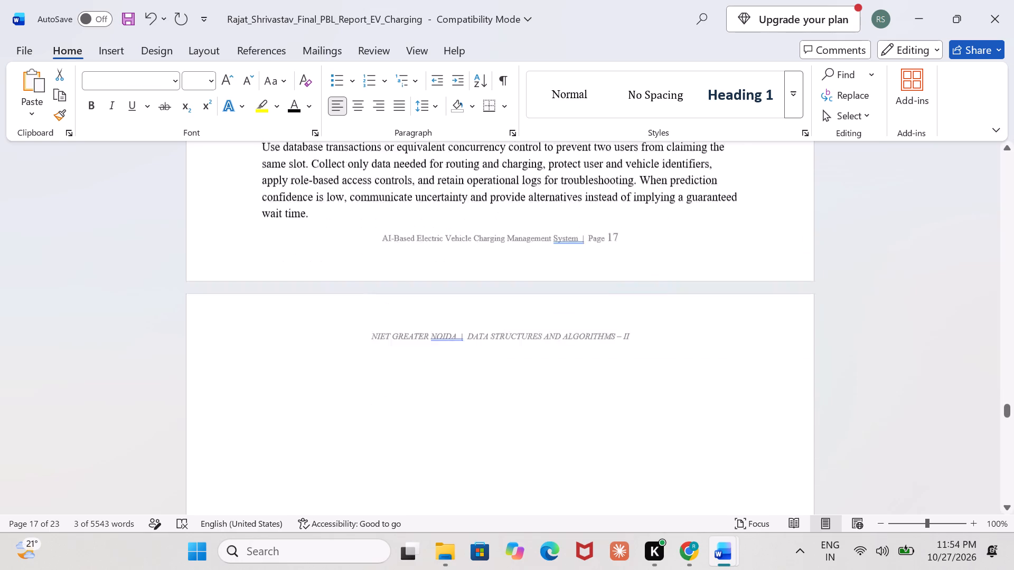
scroll(378, 400, "down", 3)
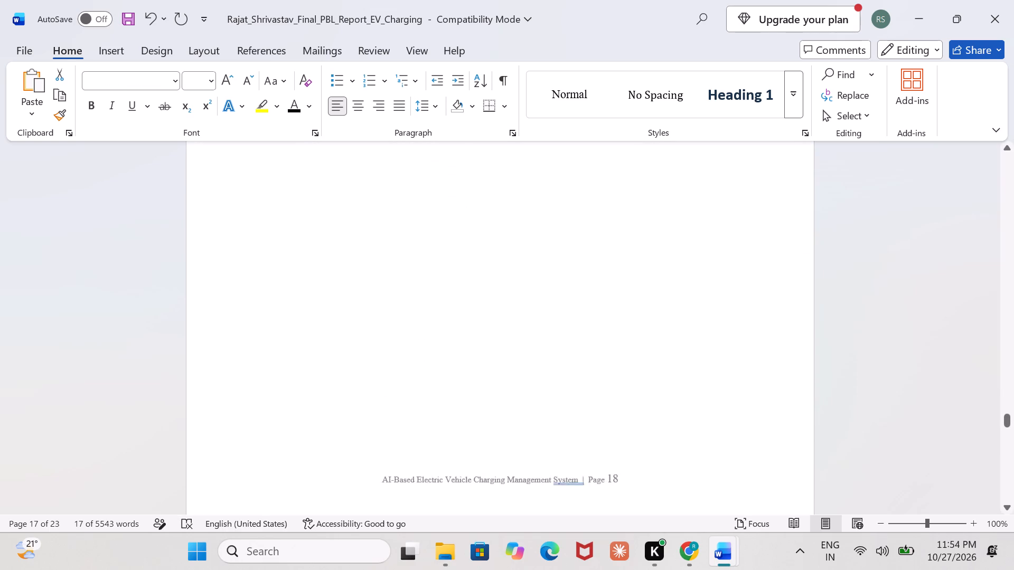
scroll(378, 400, "down", 1)
scroll(378, 400, "up", 1)
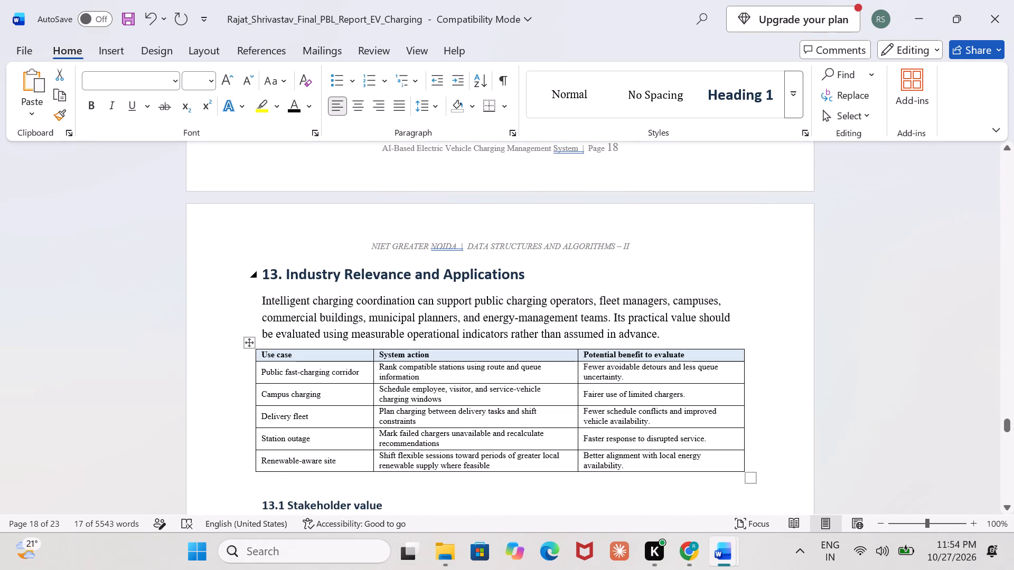
left_click_drag(530, 274, 258, 271)
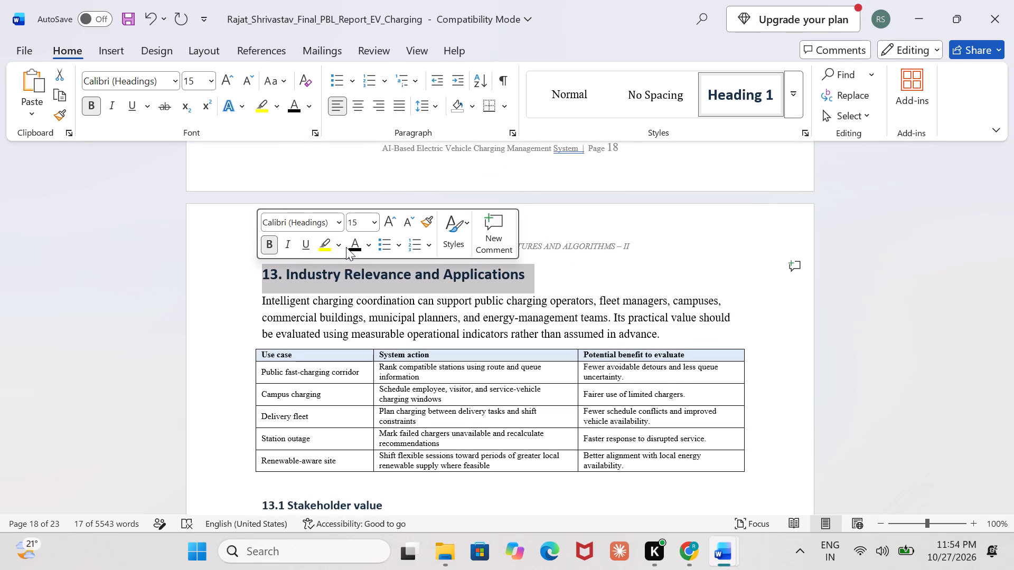
left_click(353, 247)
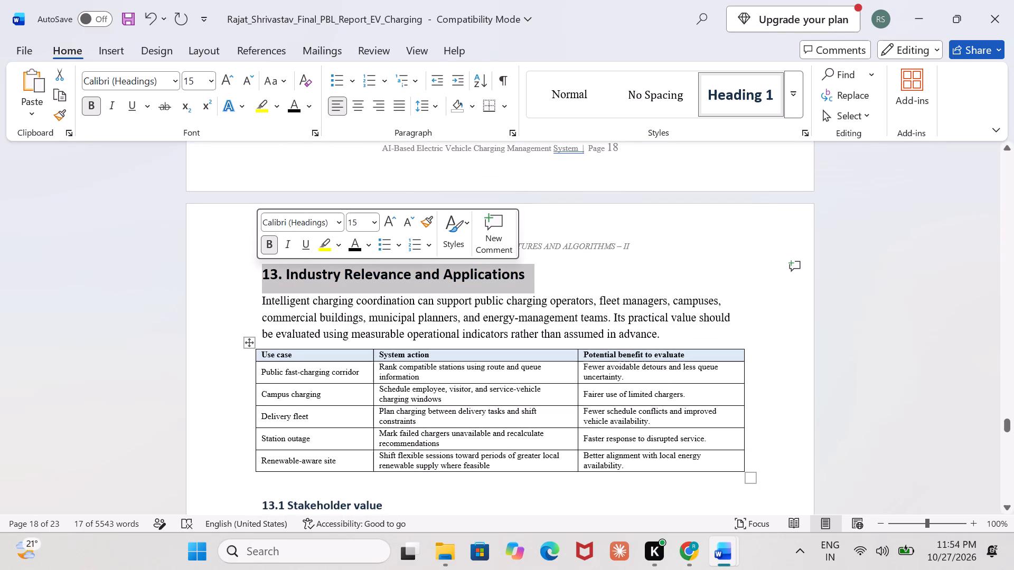
Set all text in the section 13 use case table to size 12.
left_click_drag(651, 468, 260, 358)
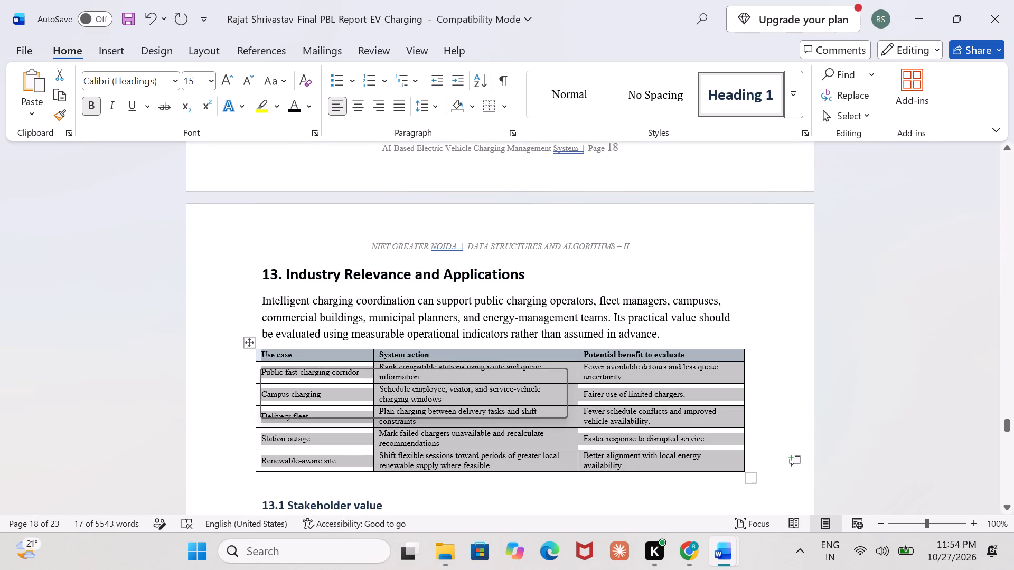
left_click(356, 385)
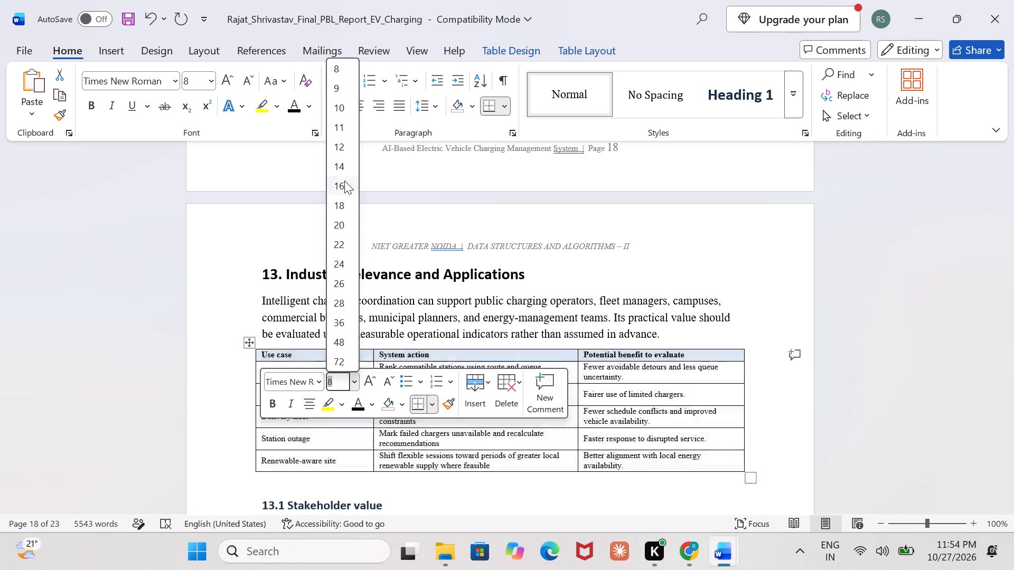
left_click(343, 154)
left_click(448, 461)
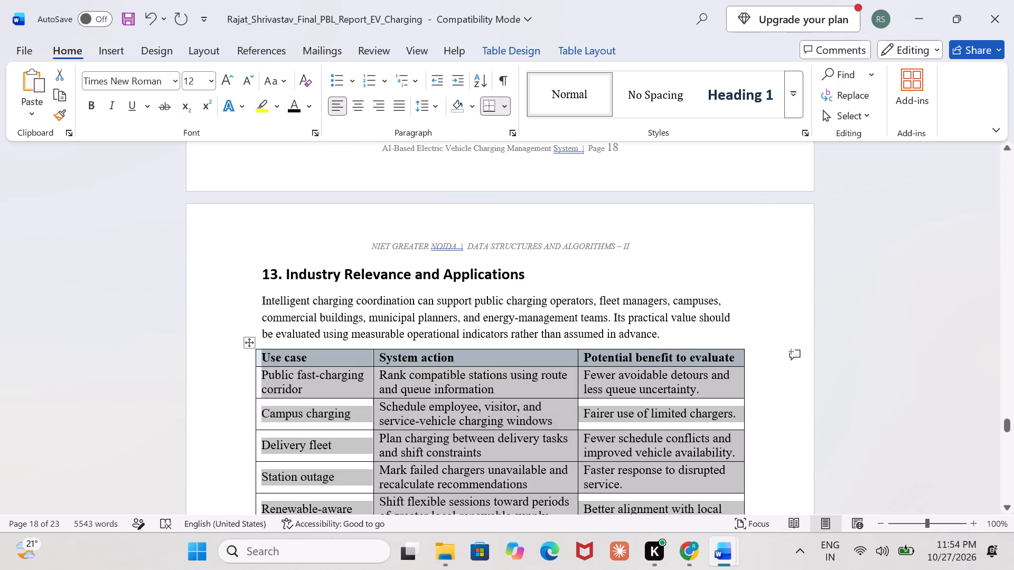
Widen the Use case column of the section 13 table slightly so that Renewable-aware site fits on one line.
scroll(448, 461, "down", 1)
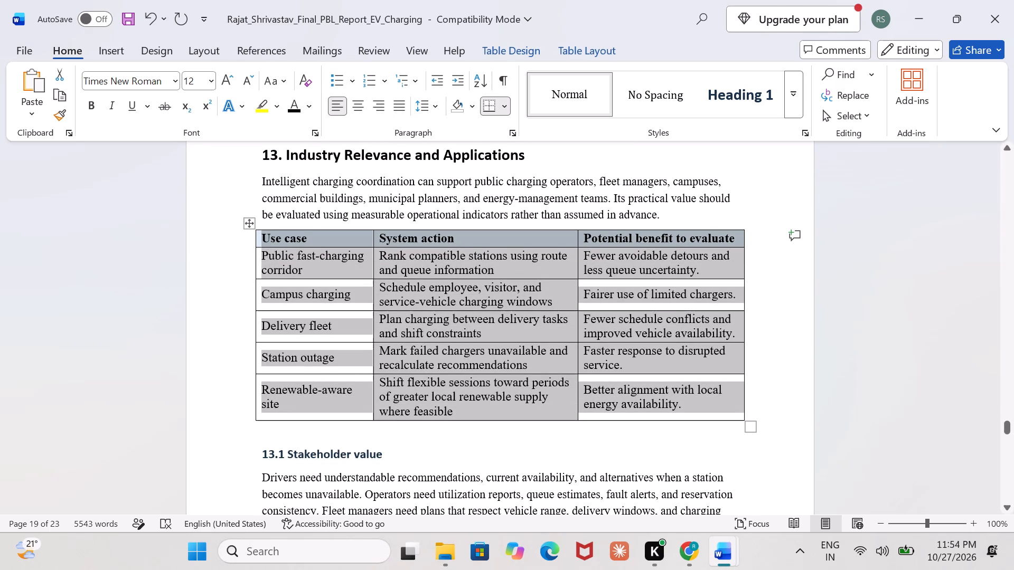
left_click_drag(372, 310, 379, 310)
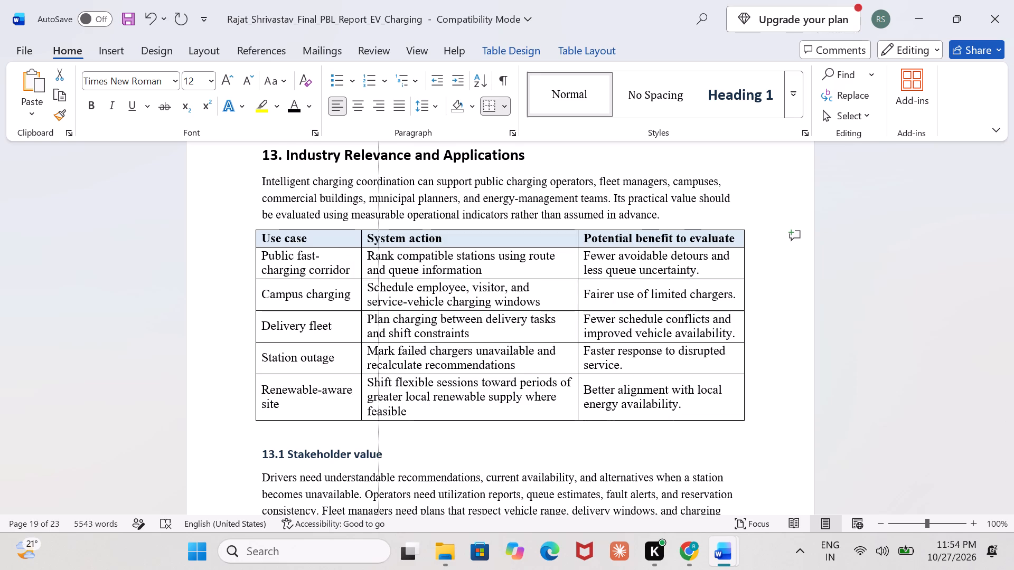
left_click_drag(379, 310, 400, 306)
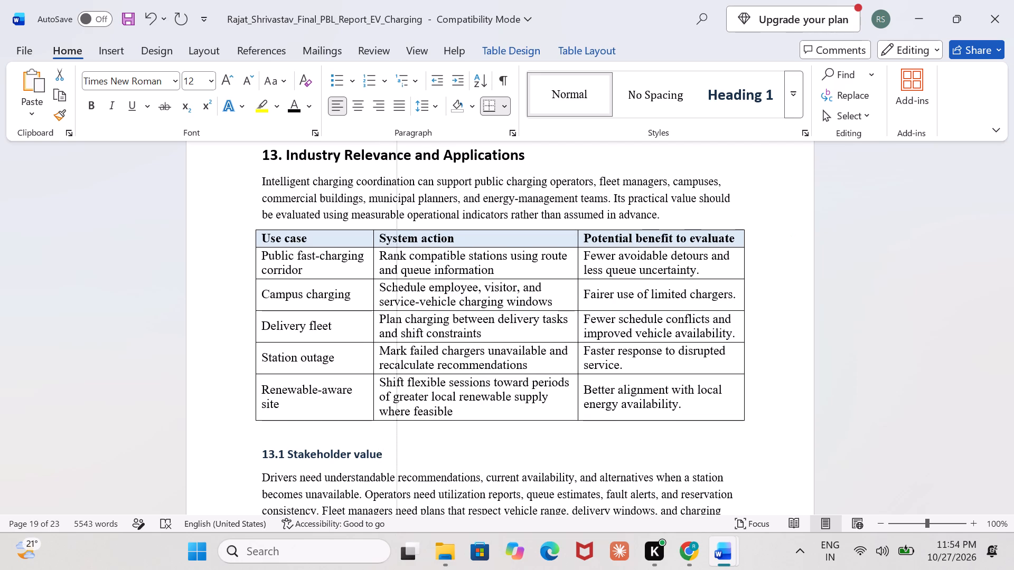
left_click_drag(400, 306, 391, 307)
left_click_drag(391, 307, 396, 307)
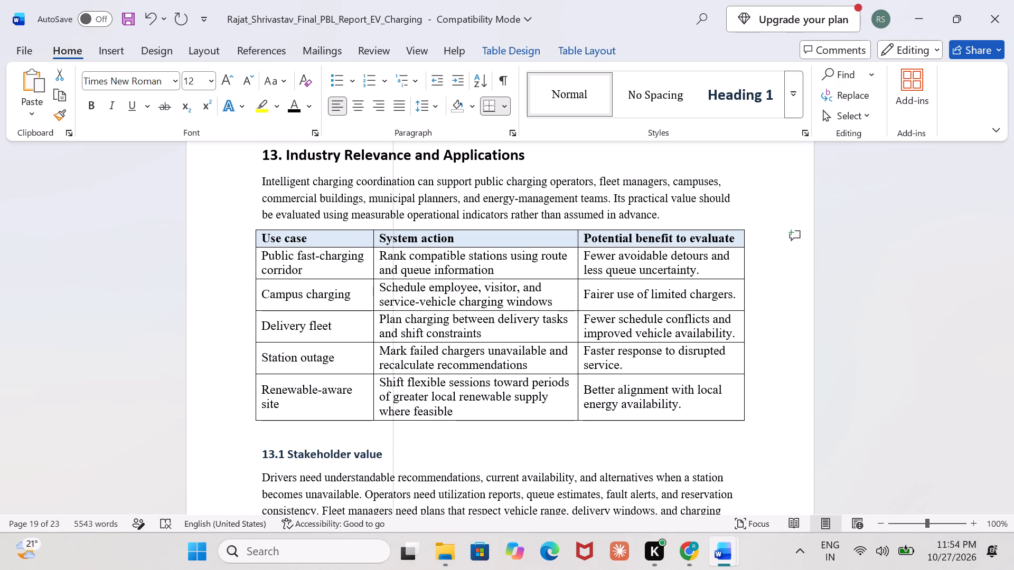
left_click_drag(396, 307, 399, 306)
left_click(486, 455)
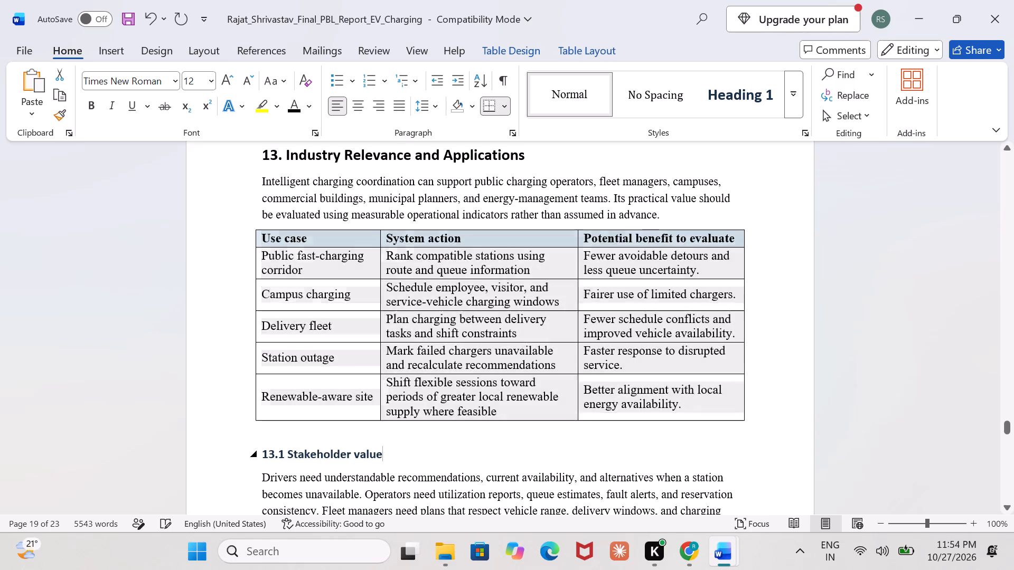
Change the subheadings 13.1 Stakeholder value and 13.2 Measures for future evaluation to black.
scroll(486, 455, "down", 2)
left_click_drag(394, 274, 262, 260)
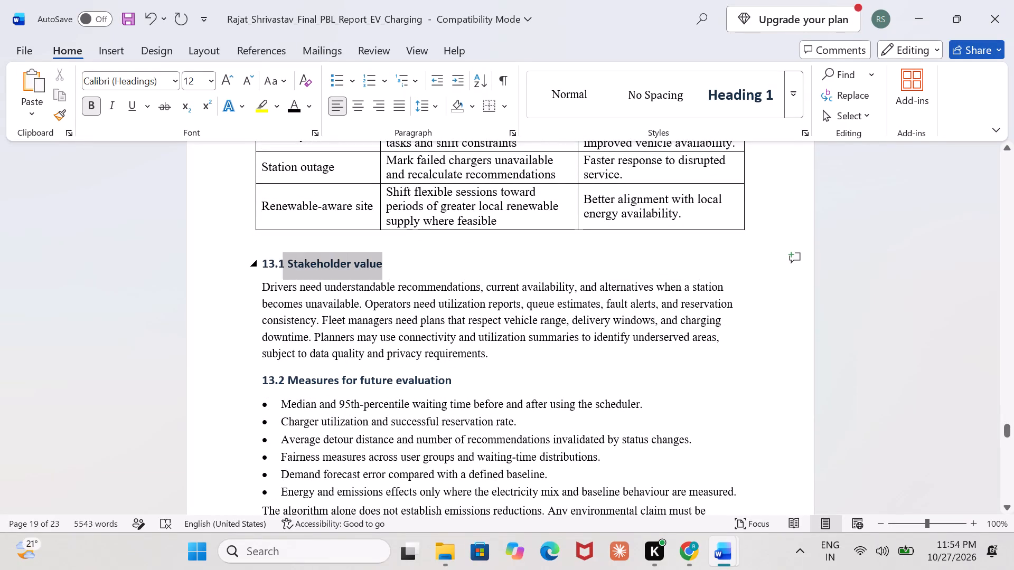
left_click_drag(262, 260, 240, 260)
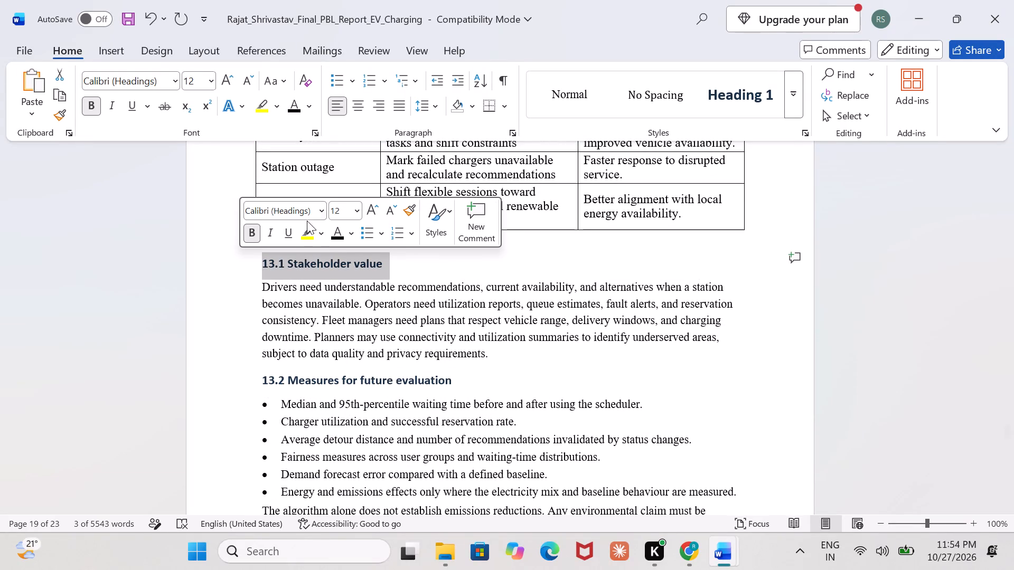
left_click(336, 234)
left_click_drag(458, 378, 257, 376)
left_click(352, 350)
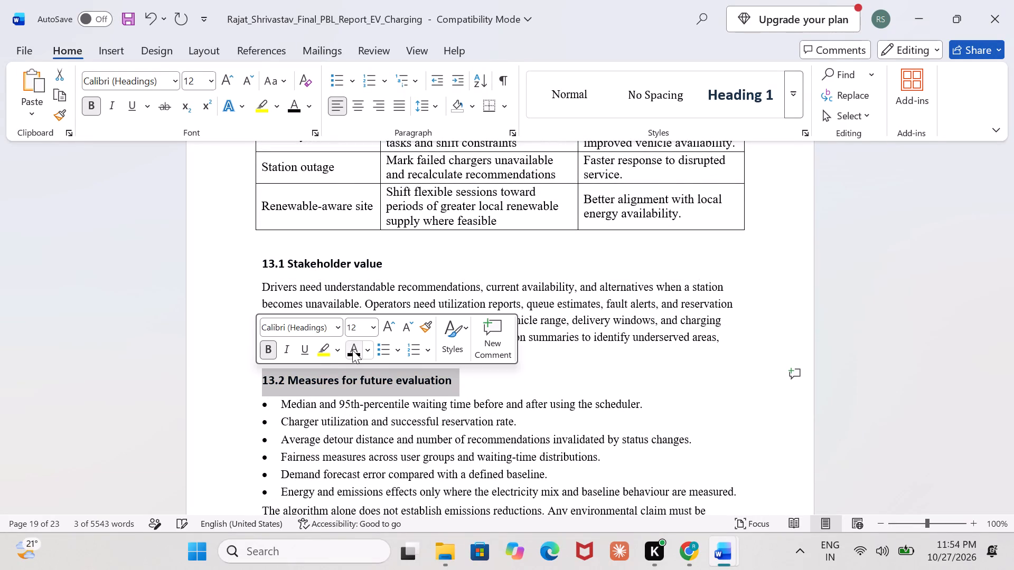
Change the heading 14. Findings and Recommendations and its subheading 14.1 Recommendations to black.
scroll(411, 443, "down", 2)
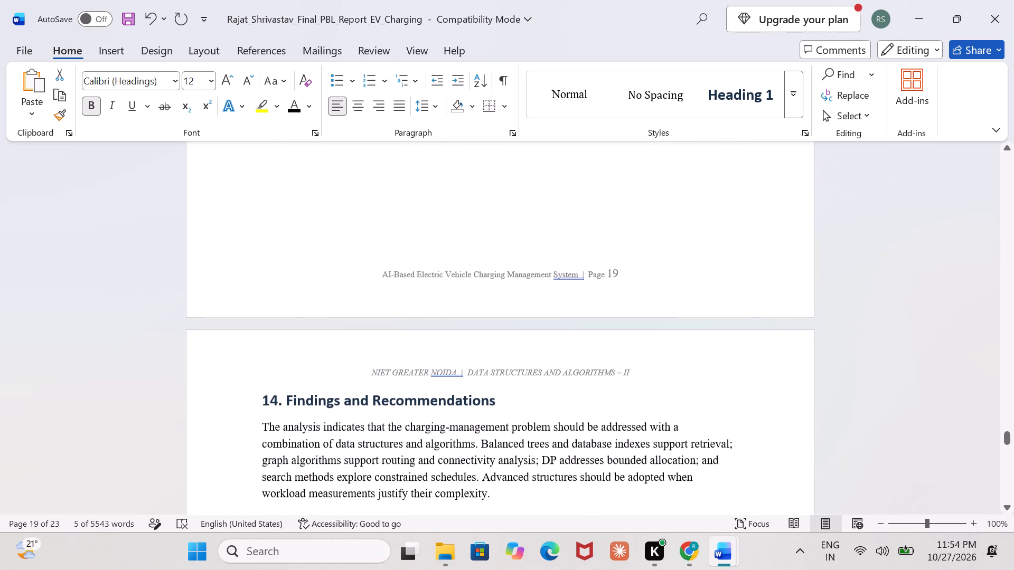
left_click_drag(505, 398, 261, 397)
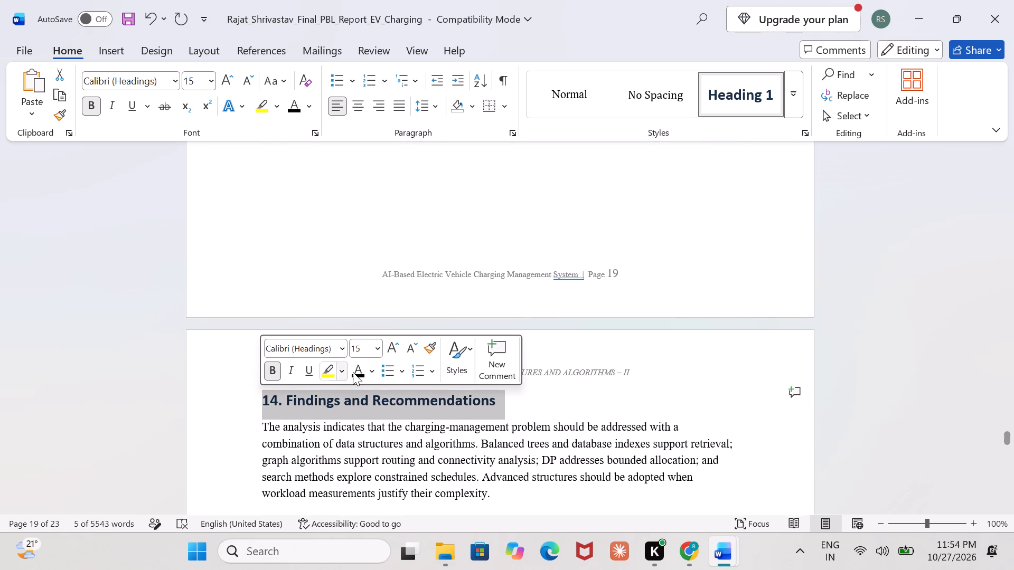
left_click(359, 366)
scroll(456, 477, "down", 2)
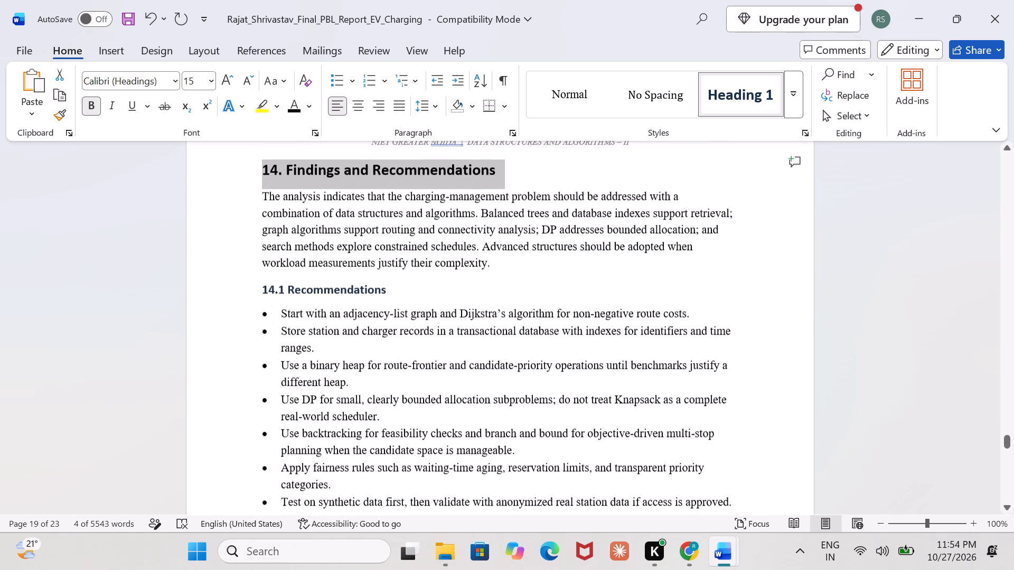
left_click_drag(391, 295, 264, 292)
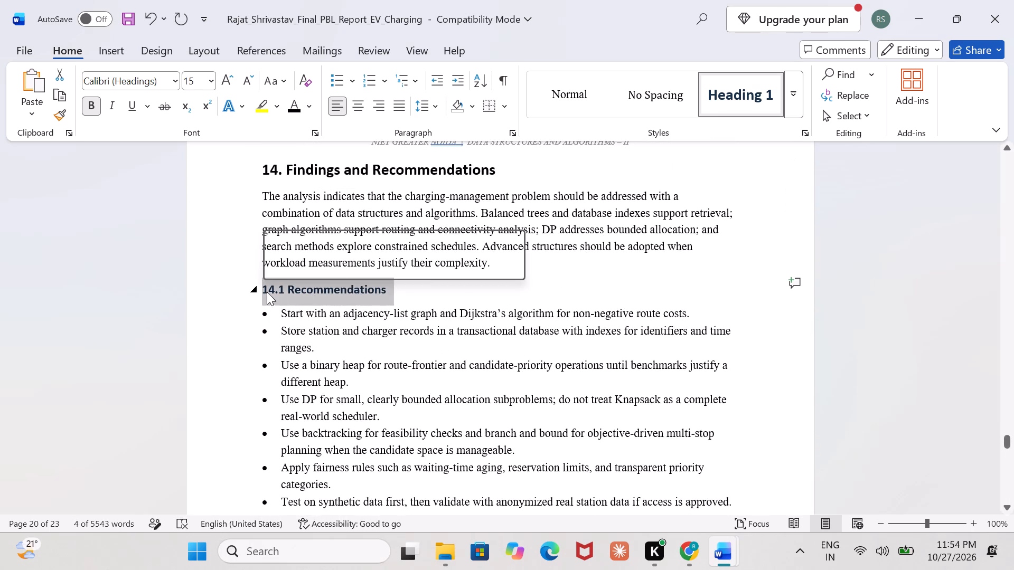
left_click(364, 264)
scroll(432, 377, "down", 1)
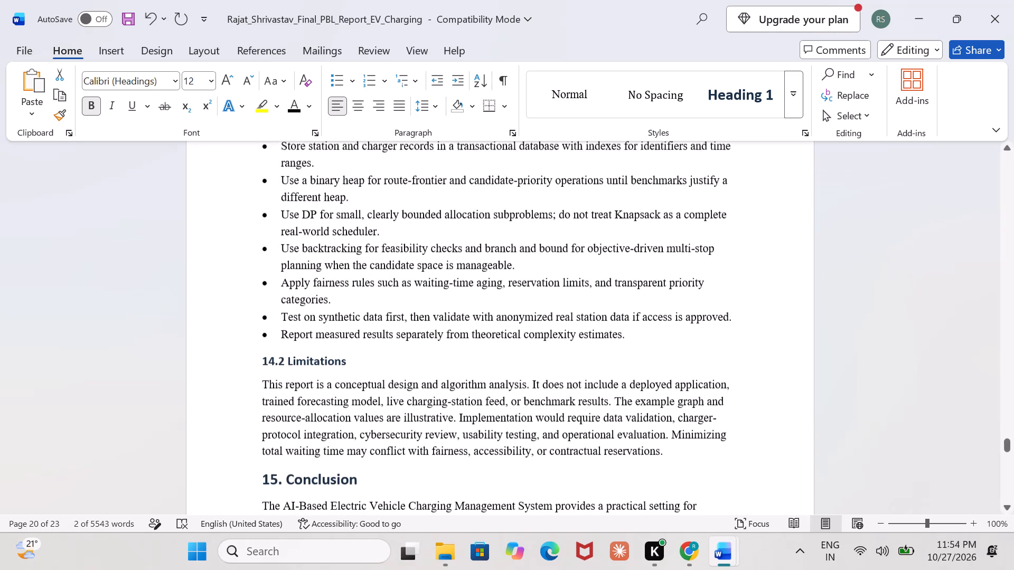
scroll(432, 377, "down", 1)
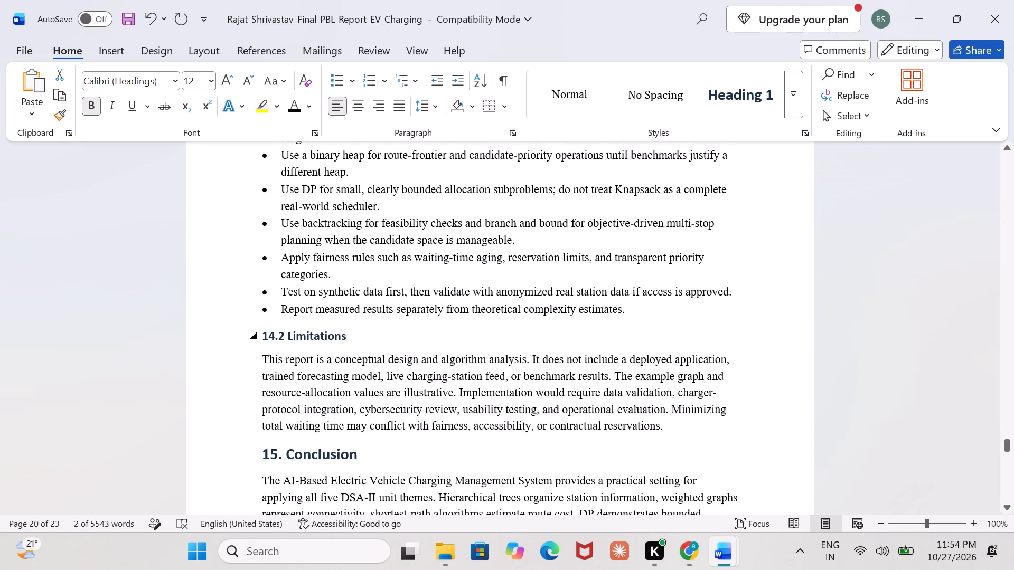
Change the subheading 14.2 Limitations and the heading 15. Conclusion to black.
left_click_drag(368, 341, 249, 339)
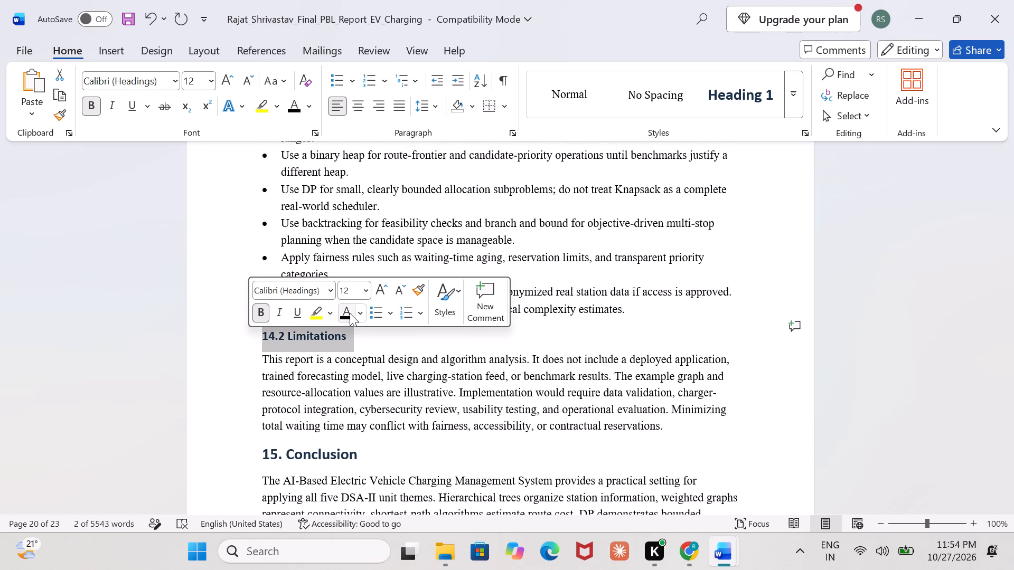
left_click(350, 313)
left_click_drag(366, 455, 262, 451)
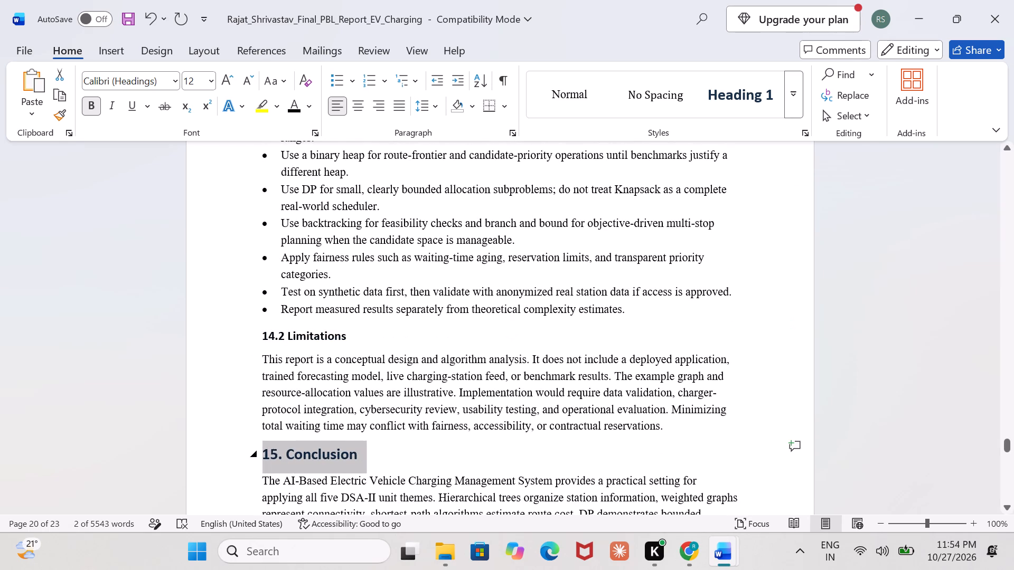
left_click_drag(262, 451, 262, 450)
left_click(360, 423)
Change the heading 16. References and its subheading Reference-use note to black.
scroll(384, 465, "down", 5)
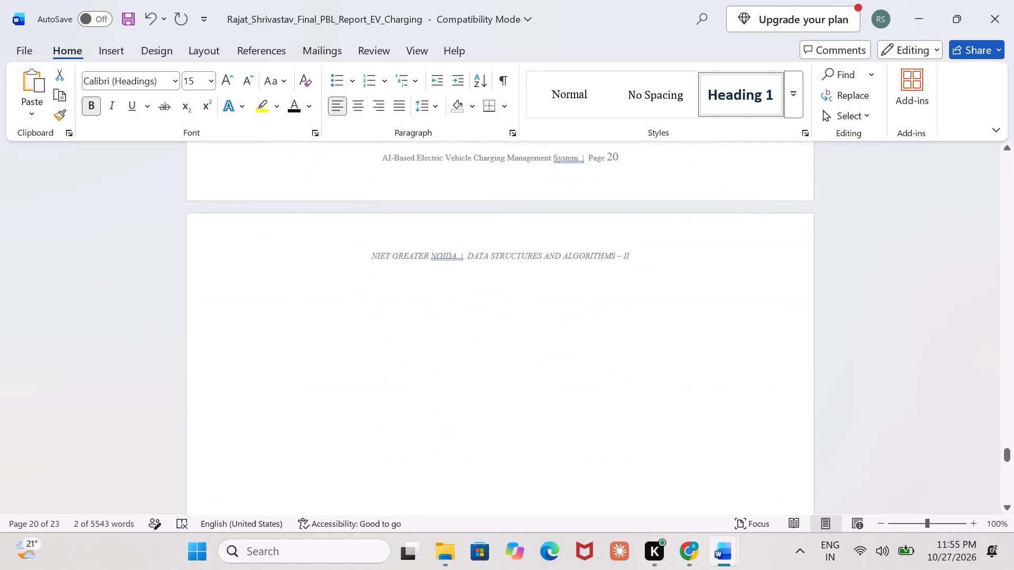
scroll(384, 465, "down", 4)
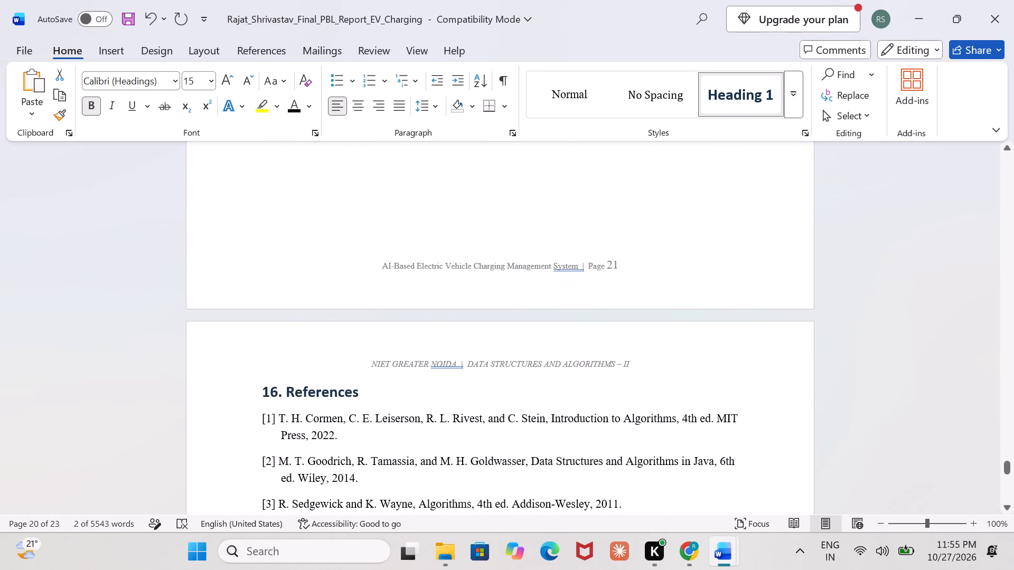
left_click(379, 399)
left_click_drag(379, 399, 270, 389)
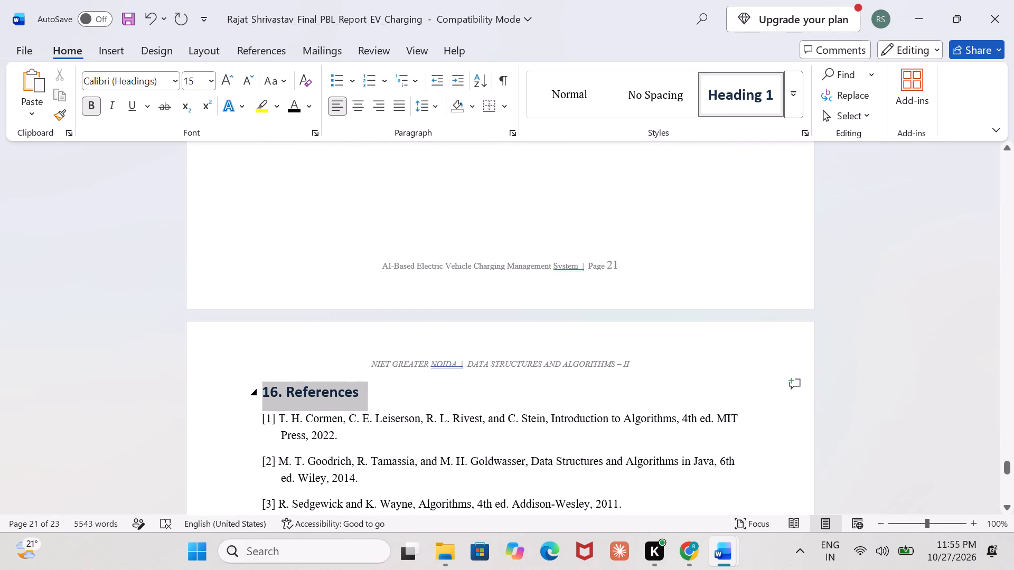
left_click_drag(270, 389, 267, 390)
left_click(361, 367)
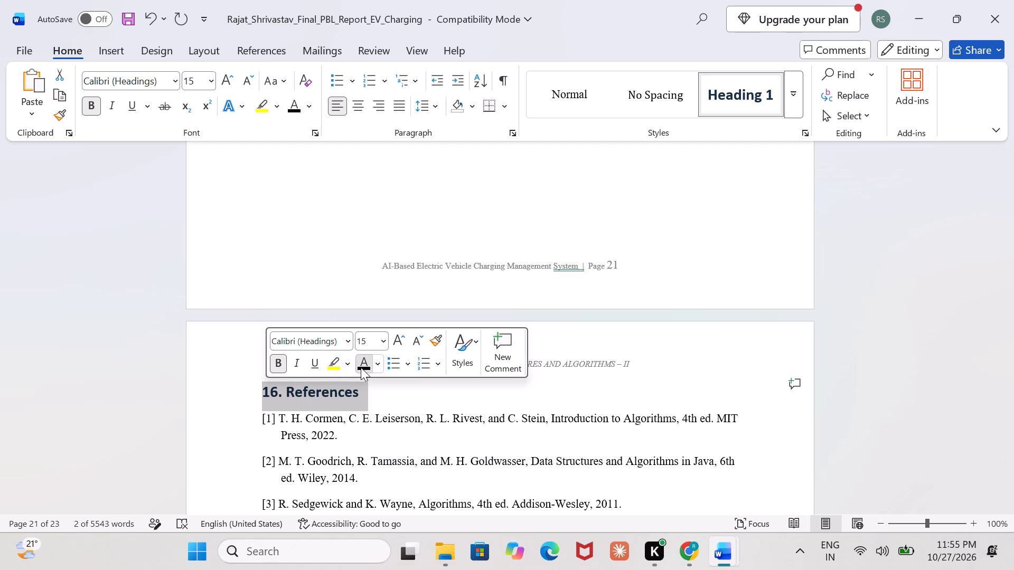
scroll(386, 436, "down", 3)
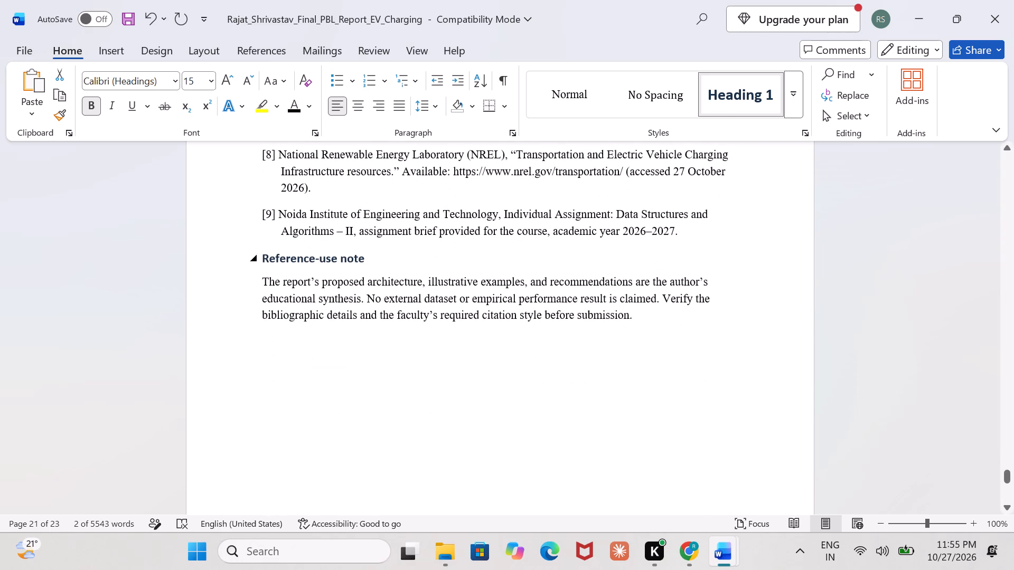
left_click_drag(372, 261, 287, 267)
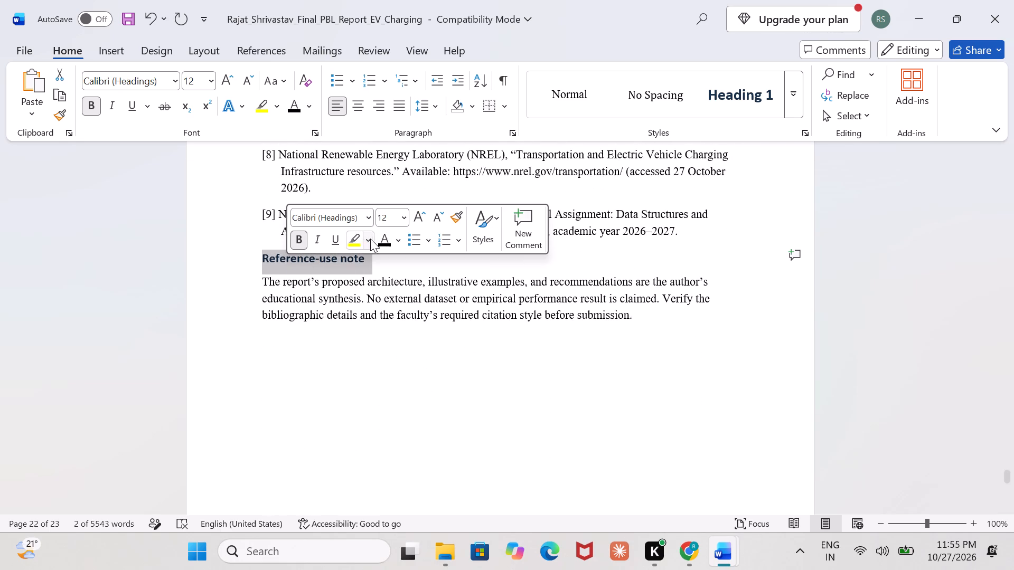
left_click(379, 241)
Change the heading 17. Appendix and the Appendix A and Appendix B subheadings to black.
scroll(416, 363, "down", 2)
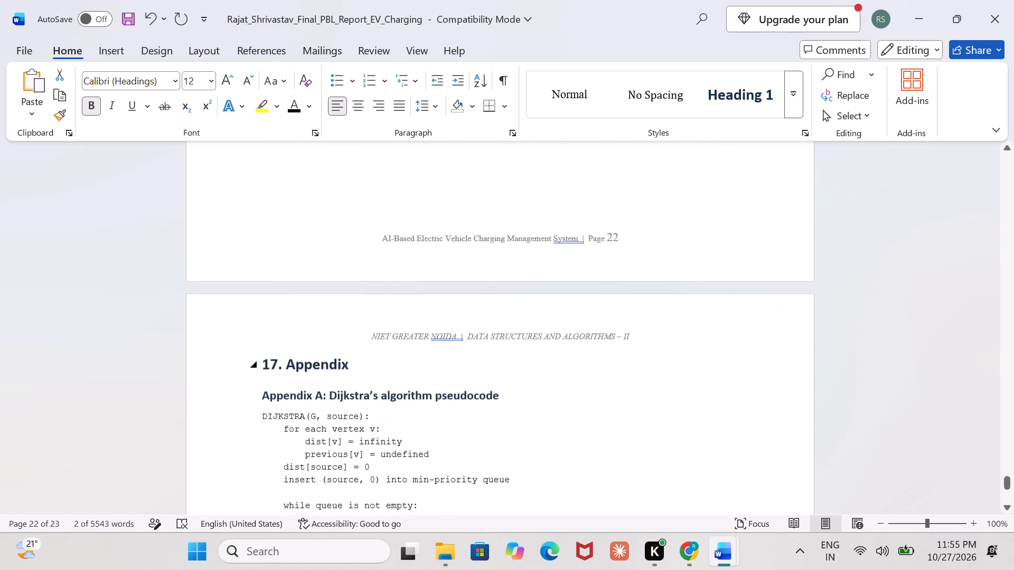
left_click_drag(373, 364, 254, 364)
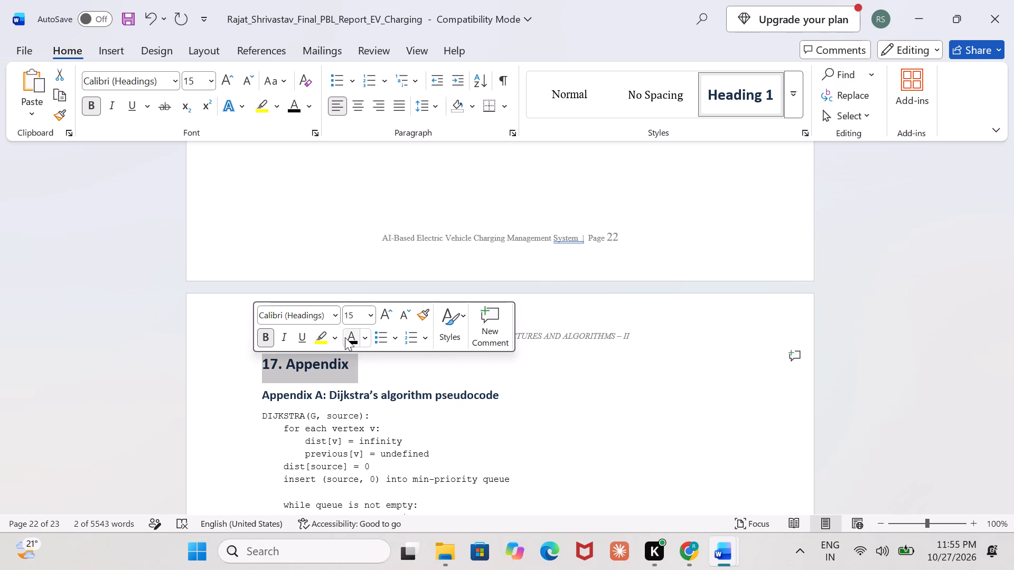
left_click(345, 337)
left_click_drag(515, 397, 298, 413)
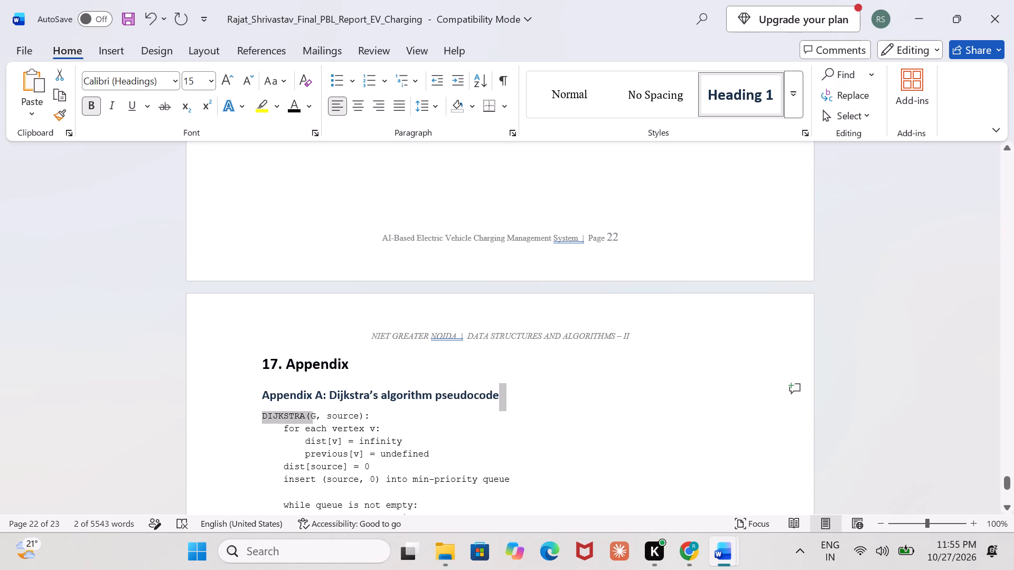
left_click_drag(298, 413, 263, 397)
left_click(361, 373)
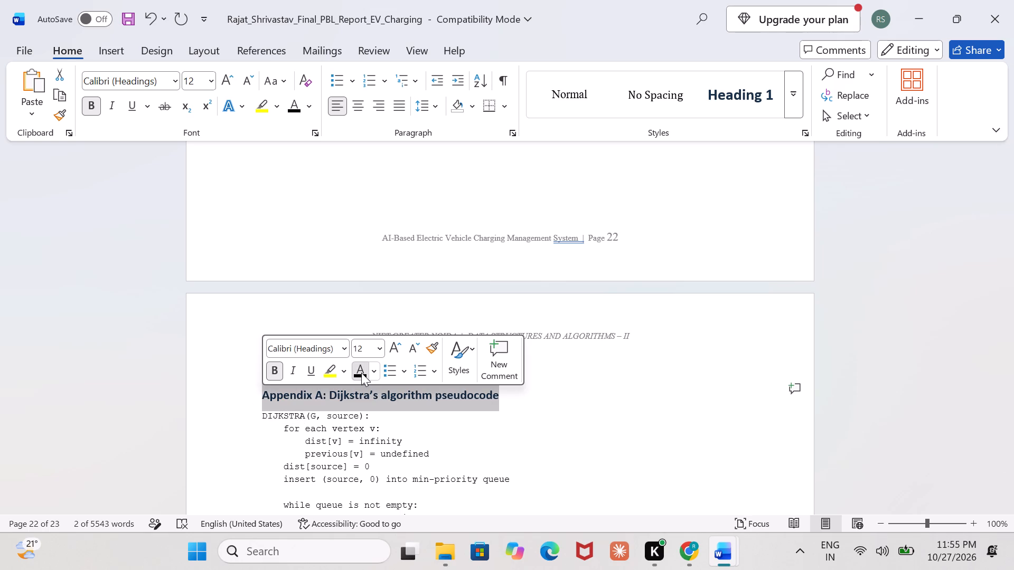
scroll(408, 430, "down", 1)
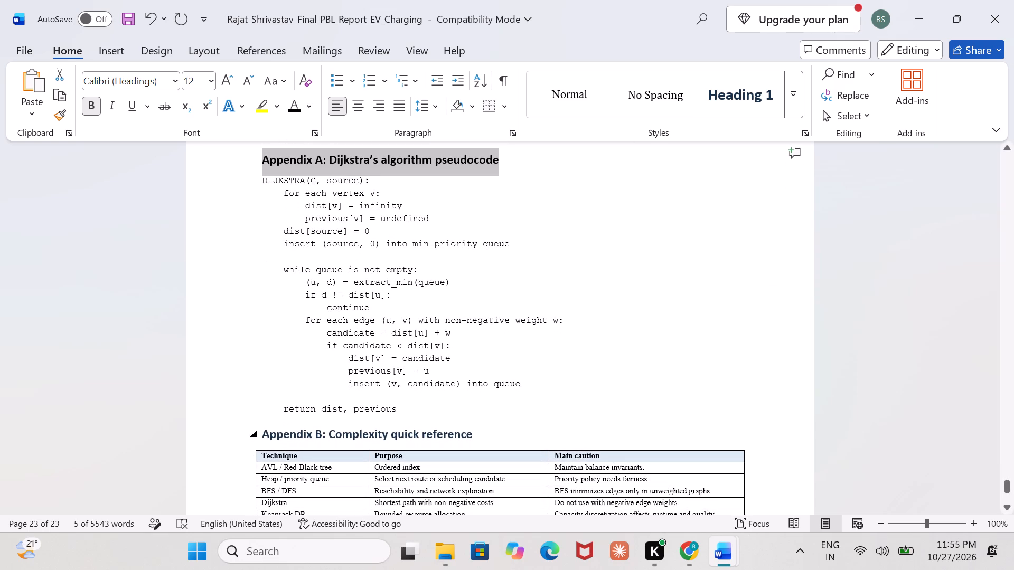
left_click_drag(477, 440, 257, 430)
left_click(354, 406)
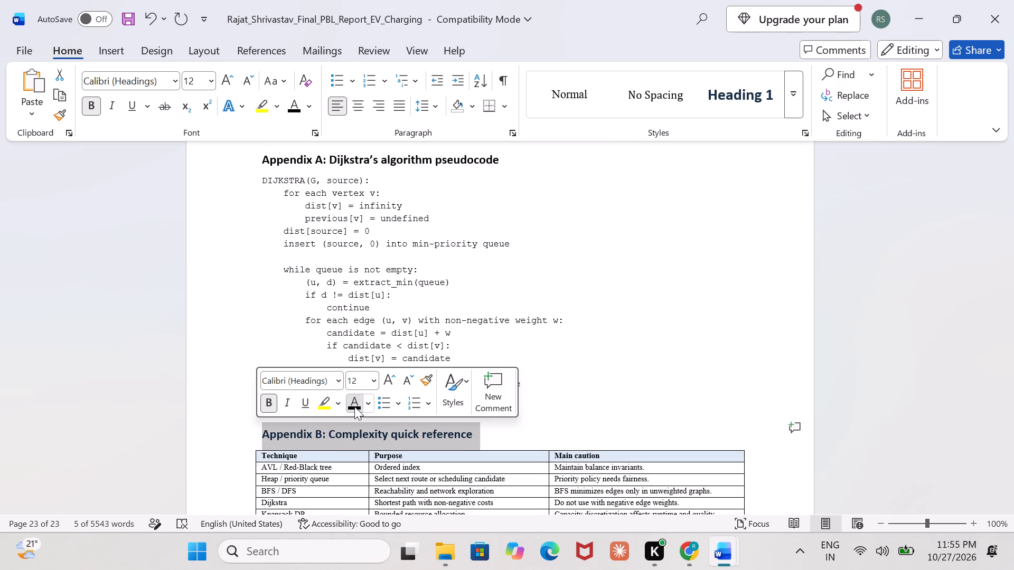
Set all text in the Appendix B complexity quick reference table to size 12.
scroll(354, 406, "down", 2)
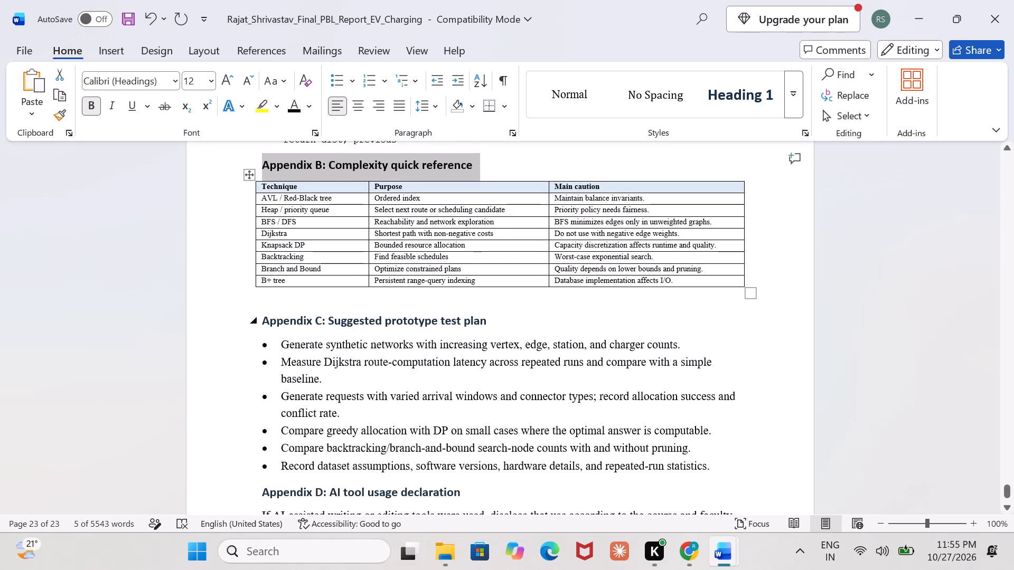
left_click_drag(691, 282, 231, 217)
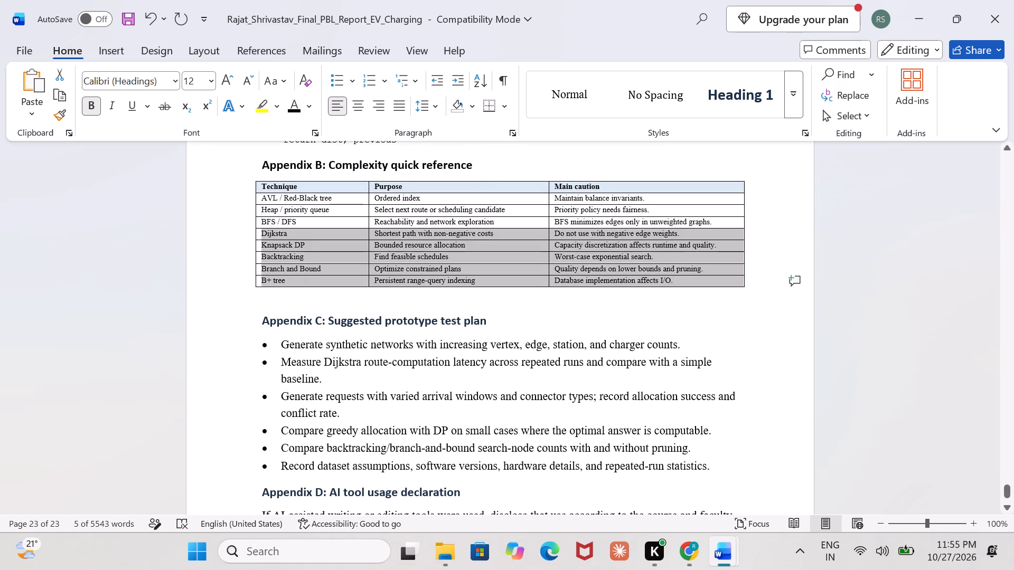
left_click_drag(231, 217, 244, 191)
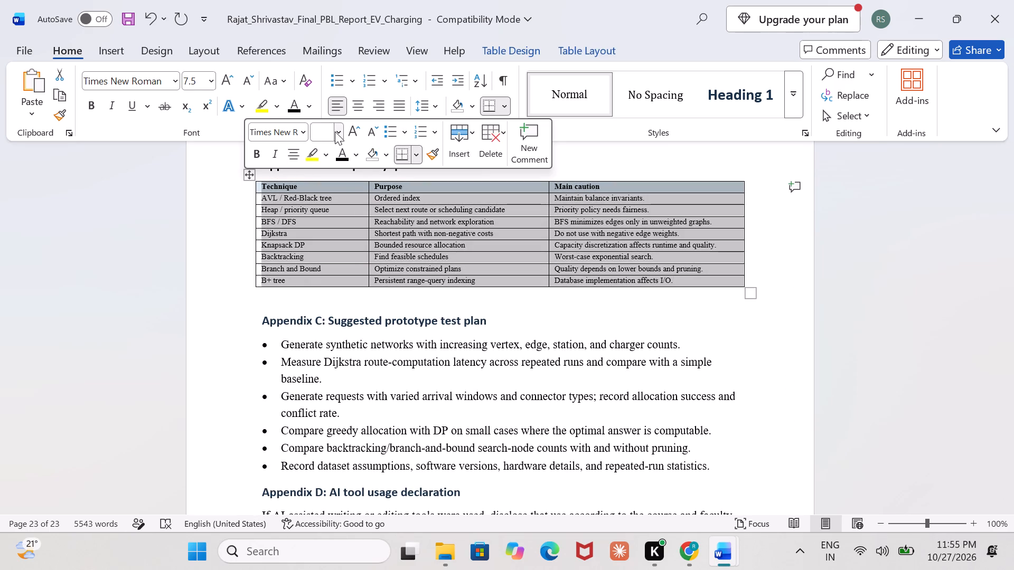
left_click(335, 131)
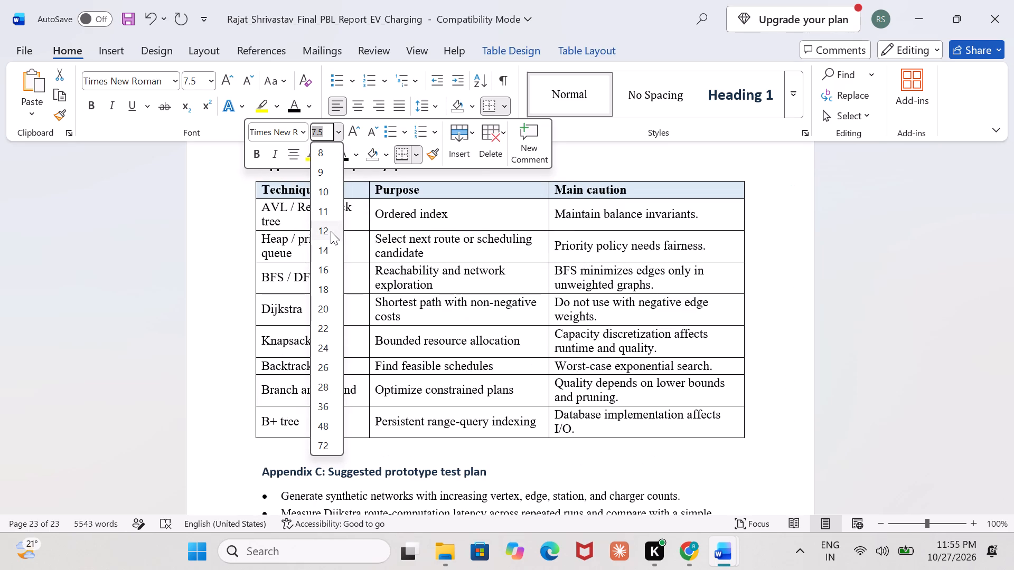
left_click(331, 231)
Widen the Technique column of the Appendix B table slightly so that Heap / priority queue fits on one line.
left_click_drag(369, 273, 399, 273)
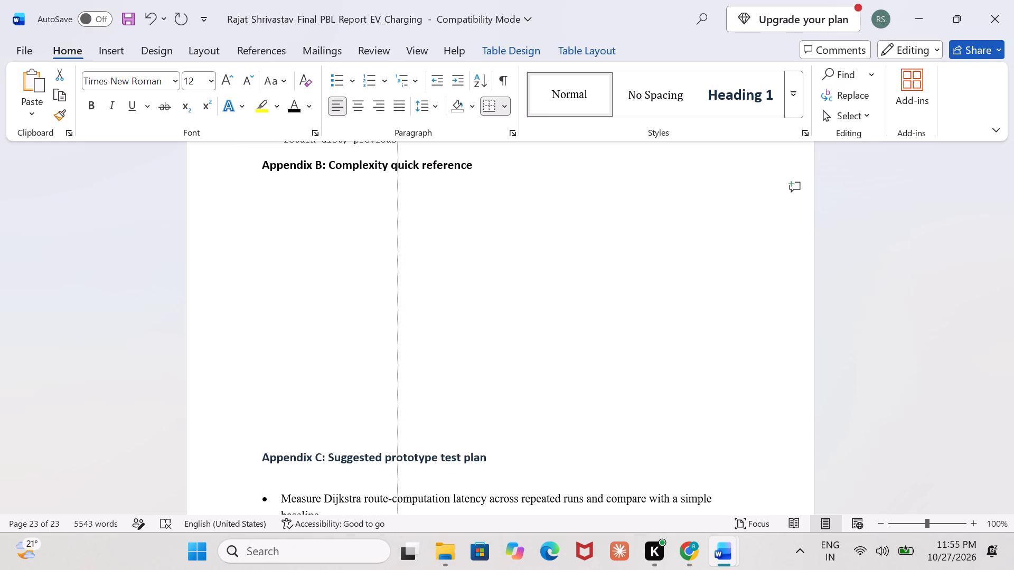
left_click_drag(399, 273, 393, 274)
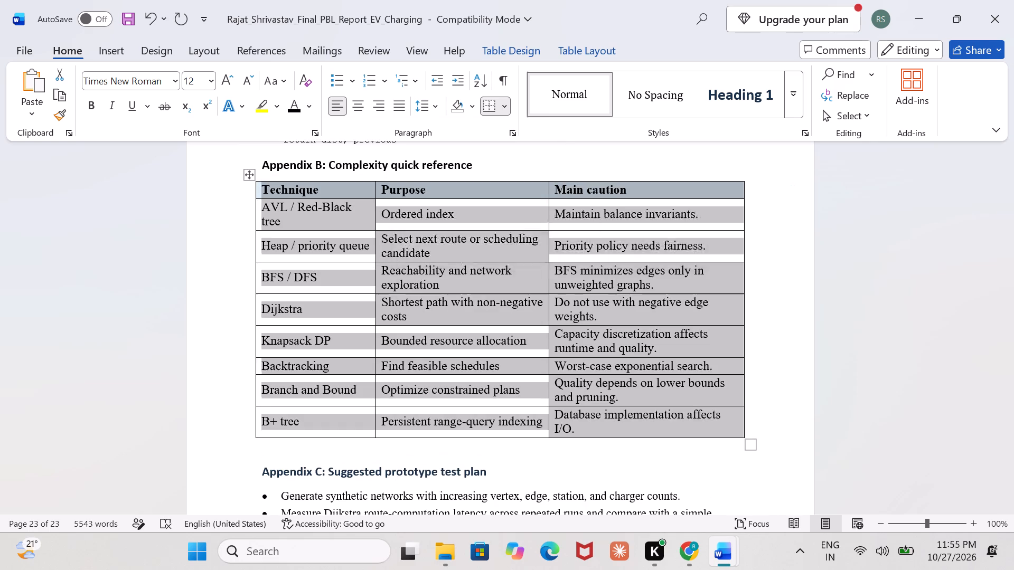
Change the subheadings Appendix C: Suggested prototype test plan and Appendix D: AI tool usage declaration to black.
scroll(393, 274, "down", 2)
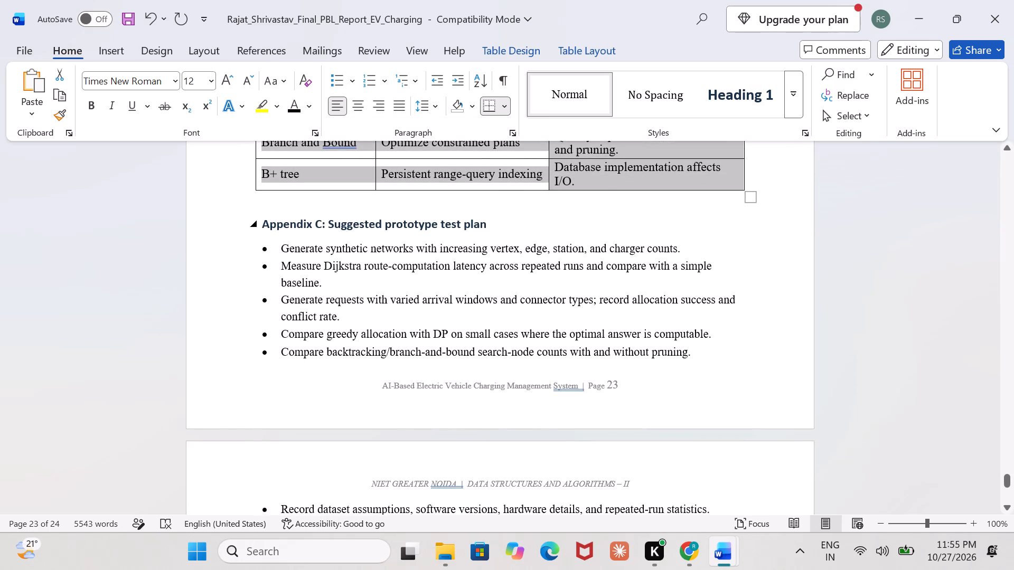
left_click_drag(496, 225, 268, 218)
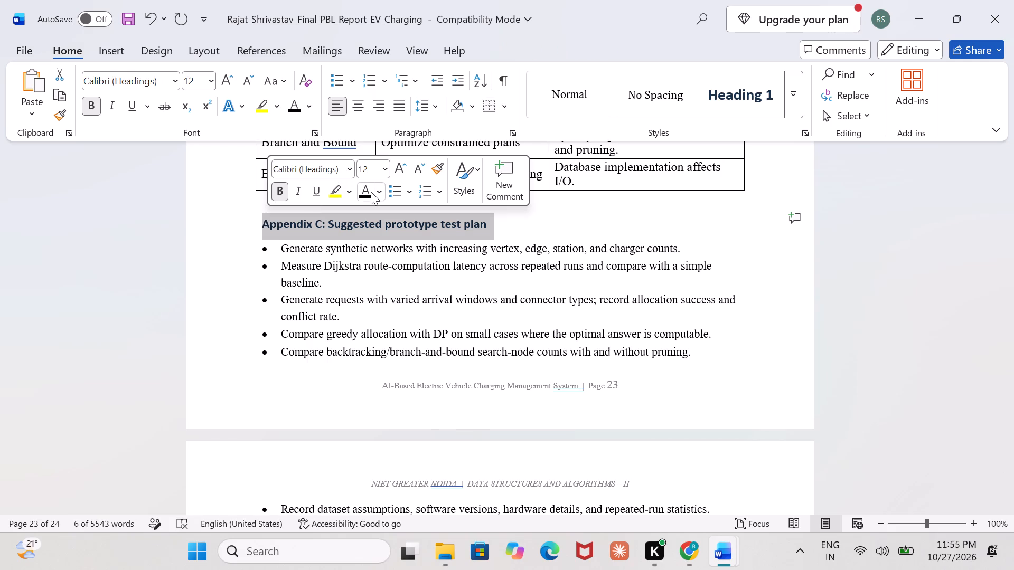
left_click(371, 192)
scroll(406, 284, "down", 3)
scroll(406, 284, "up", 2)
scroll(445, 232, "up", 1)
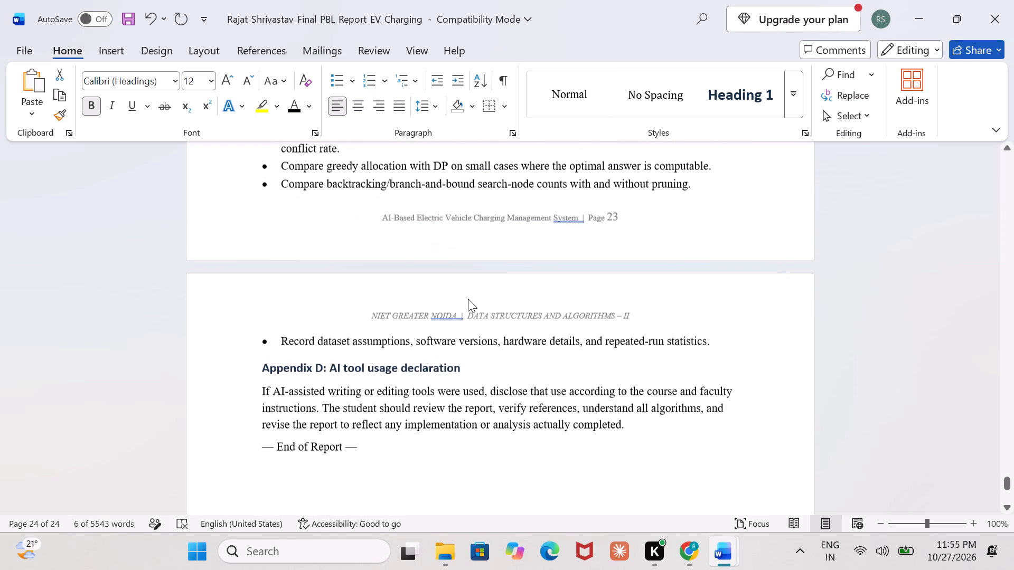
left_click_drag(473, 378, 261, 367)
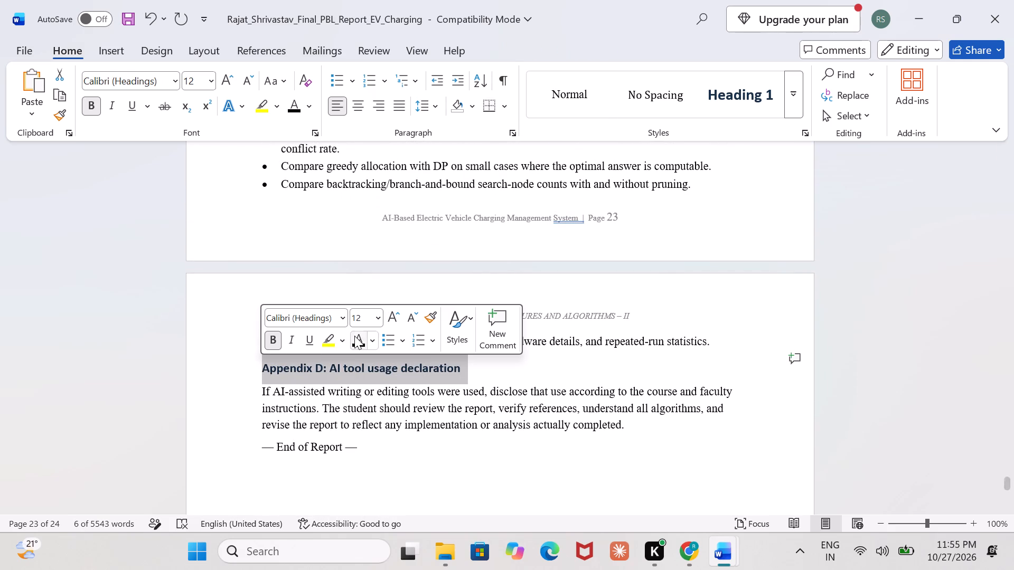
left_click(355, 340)
Centre the closing End of Report line below Appendix D.
left_click_drag(370, 453, 264, 453)
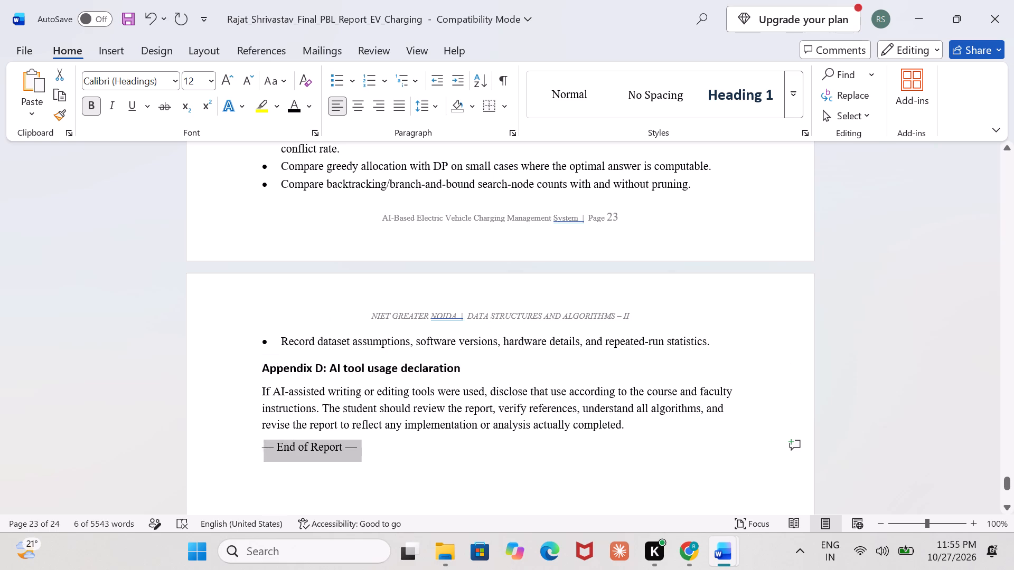
left_click_drag(264, 453, 260, 452)
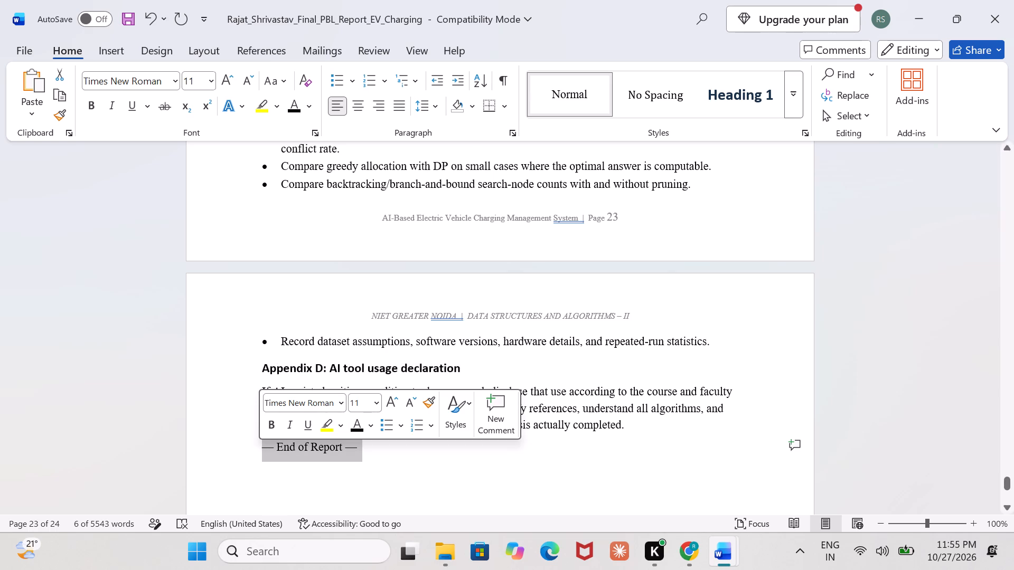
left_click(363, 112)
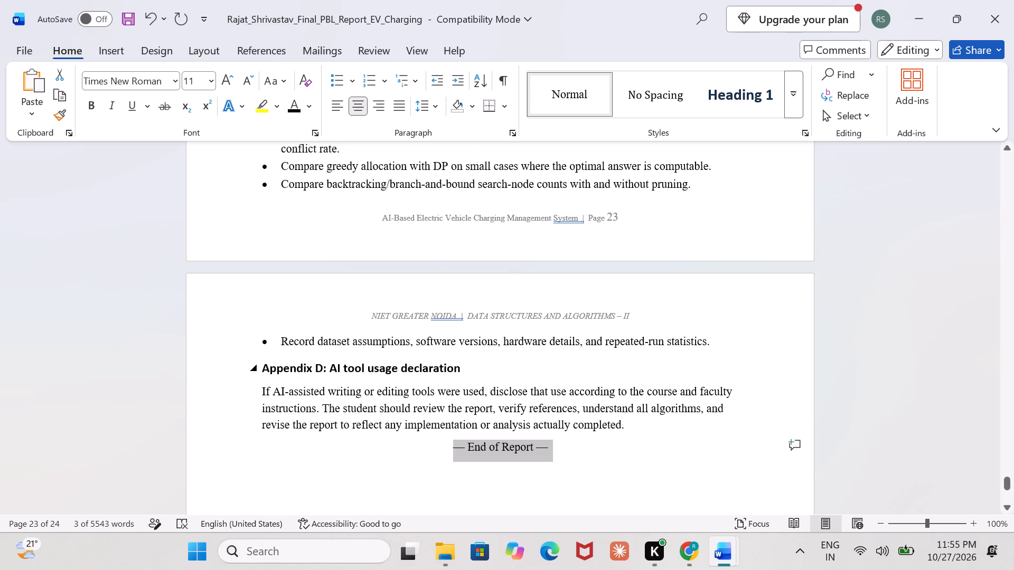
Reduce all text in the Appendix B complexity quick reference table to size 10.
scroll(630, 430, "up", 1)
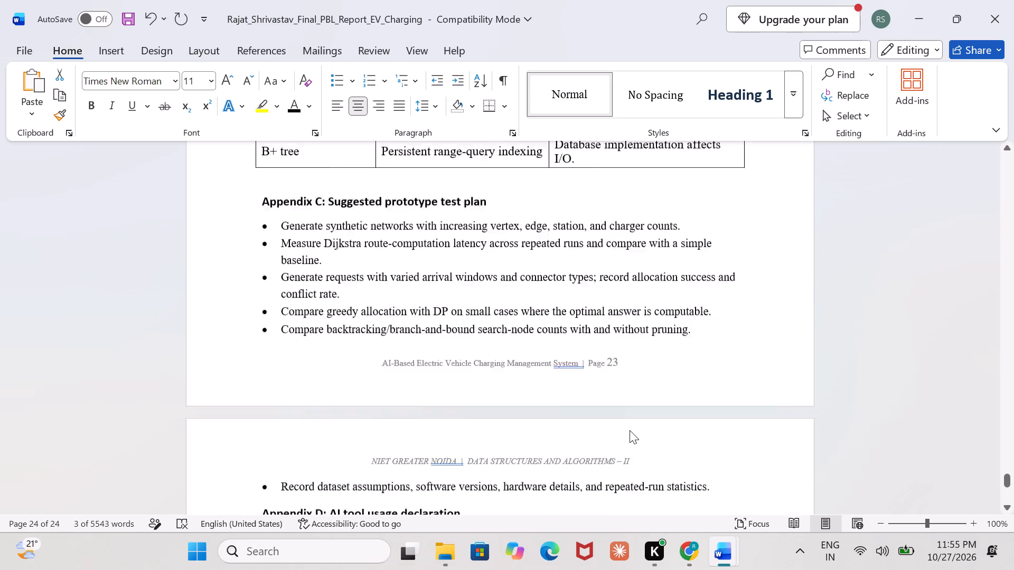
scroll(630, 430, "up", 2)
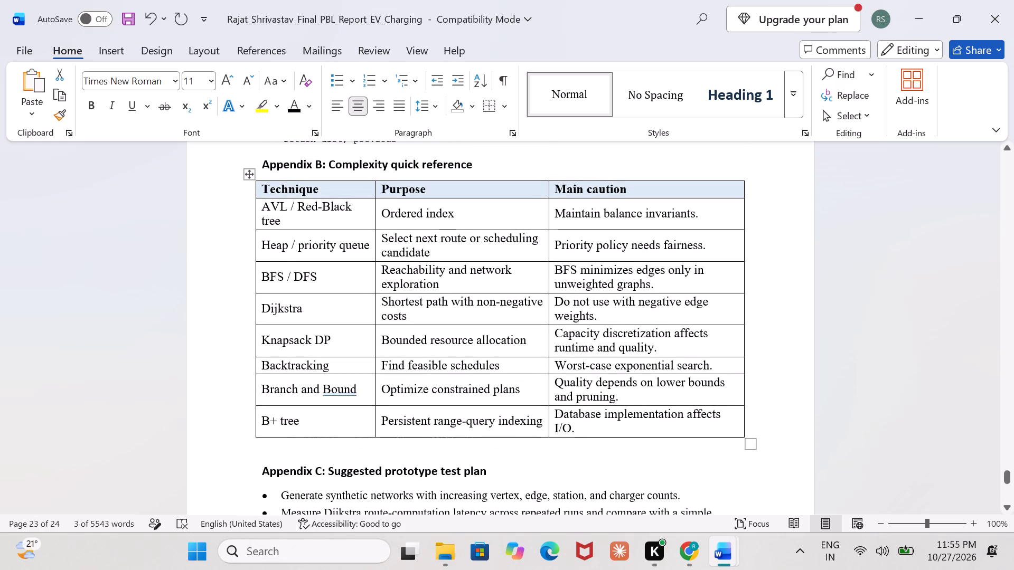
left_click_drag(673, 435, 251, 198)
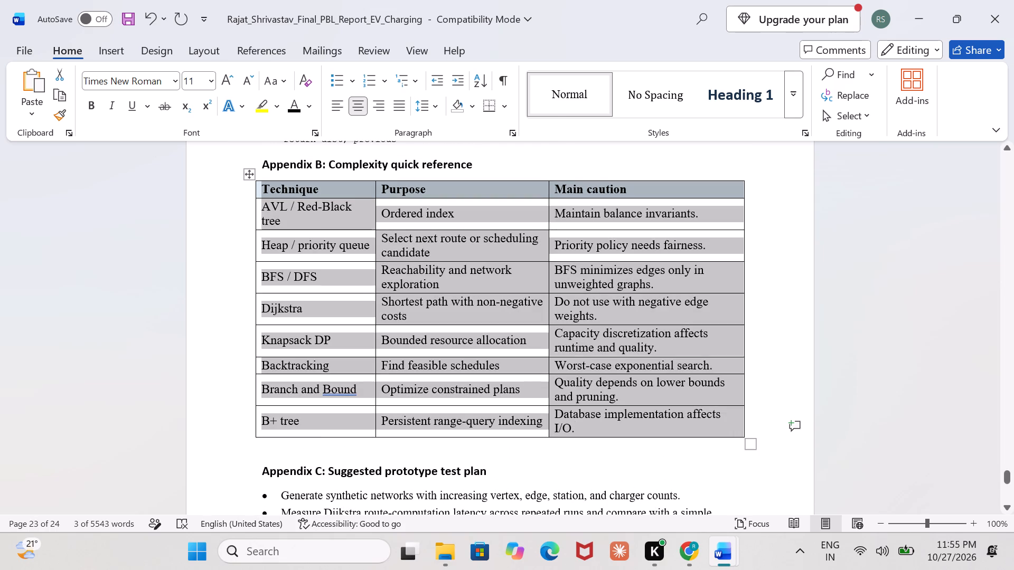
left_click(348, 126)
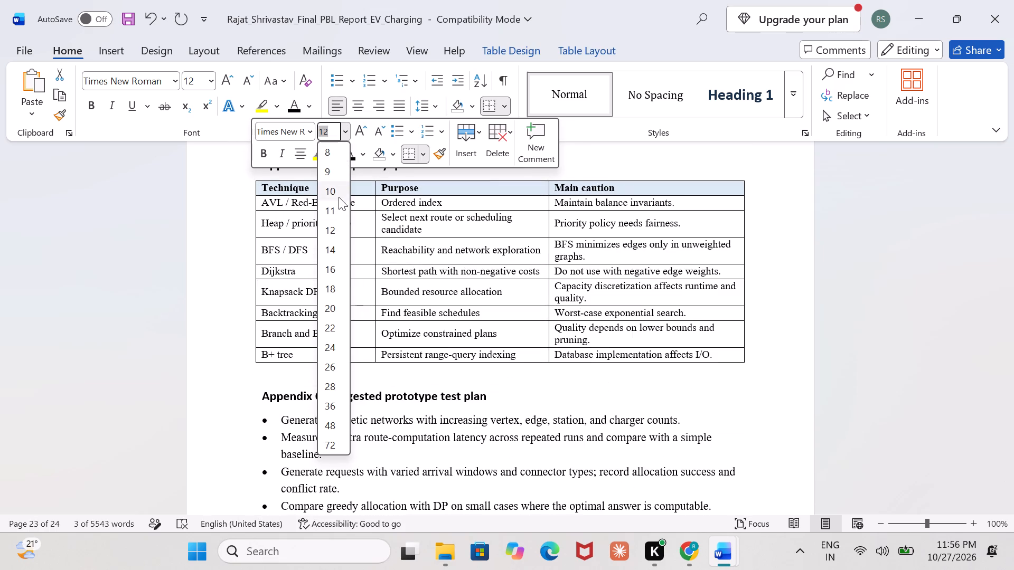
left_click(339, 194)
Remove the blank line between the Appendix B table and the Appendix C: Suggested prototype test plan heading.
scroll(468, 351, "down", 2)
scroll(468, 351, "up", 1)
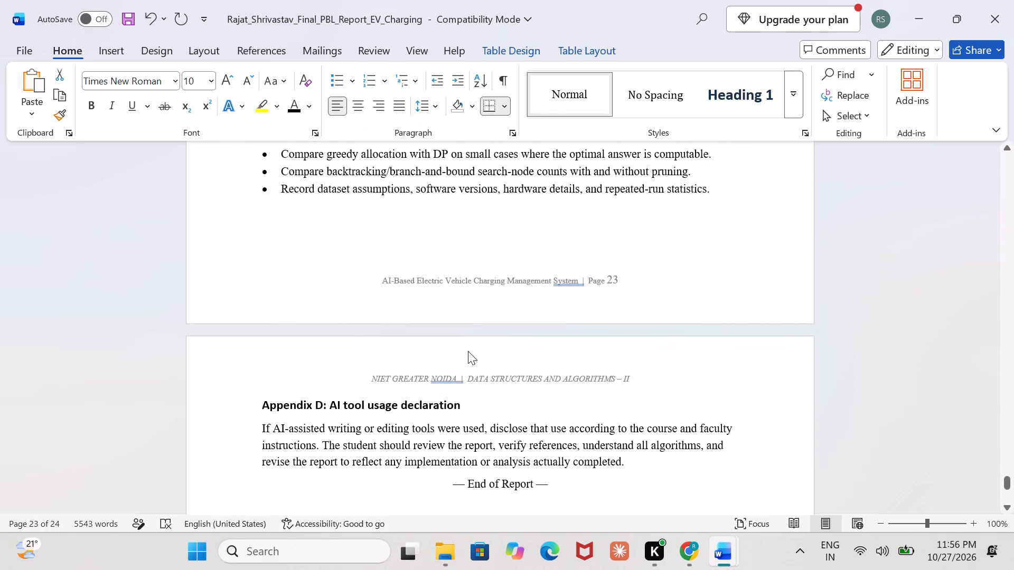
scroll(468, 351, "up", 2)
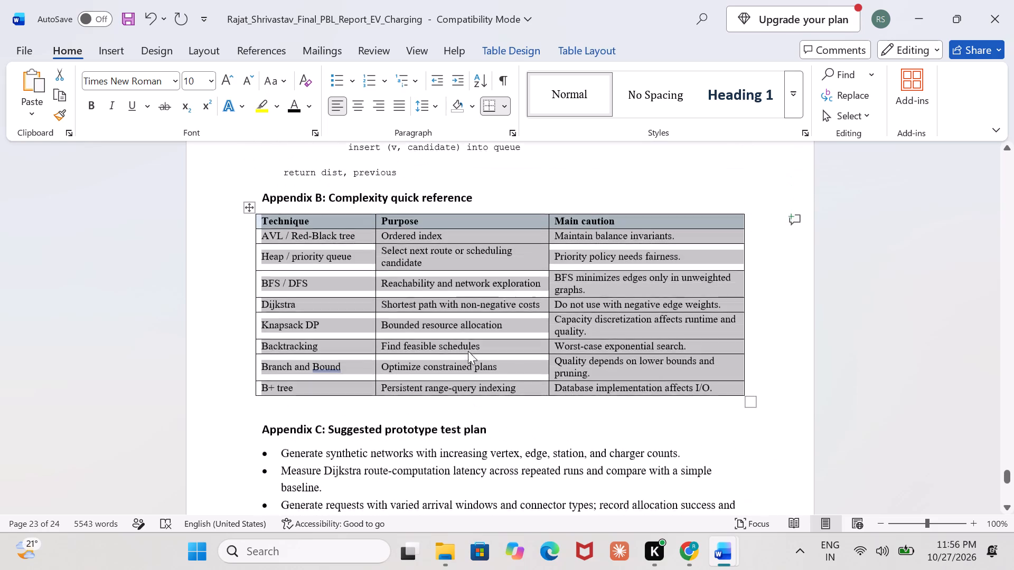
scroll(468, 351, "up", 1)
left_click(372, 468)
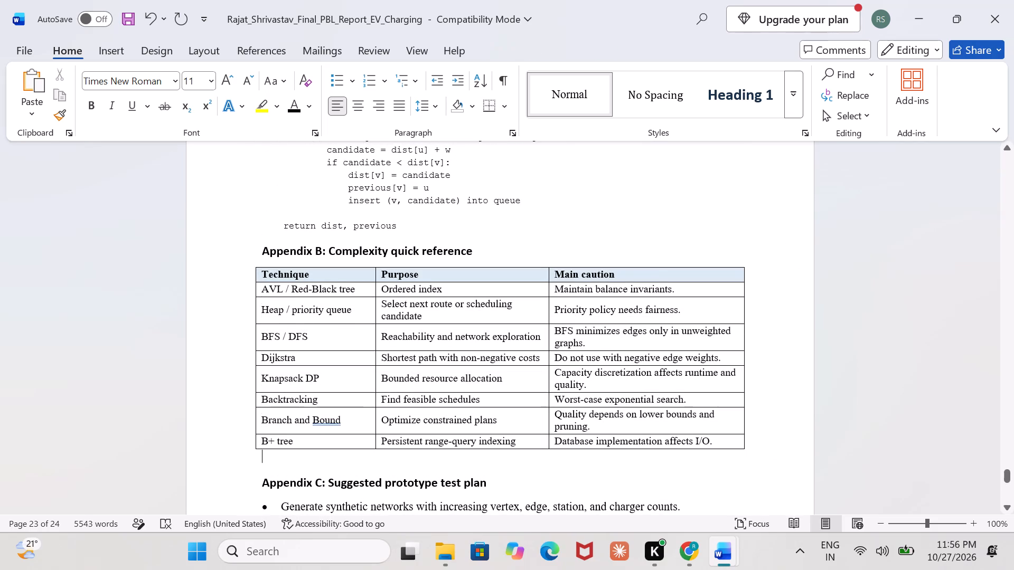
key("BackSpace")
left_click(264, 479)
key("BackSpace")
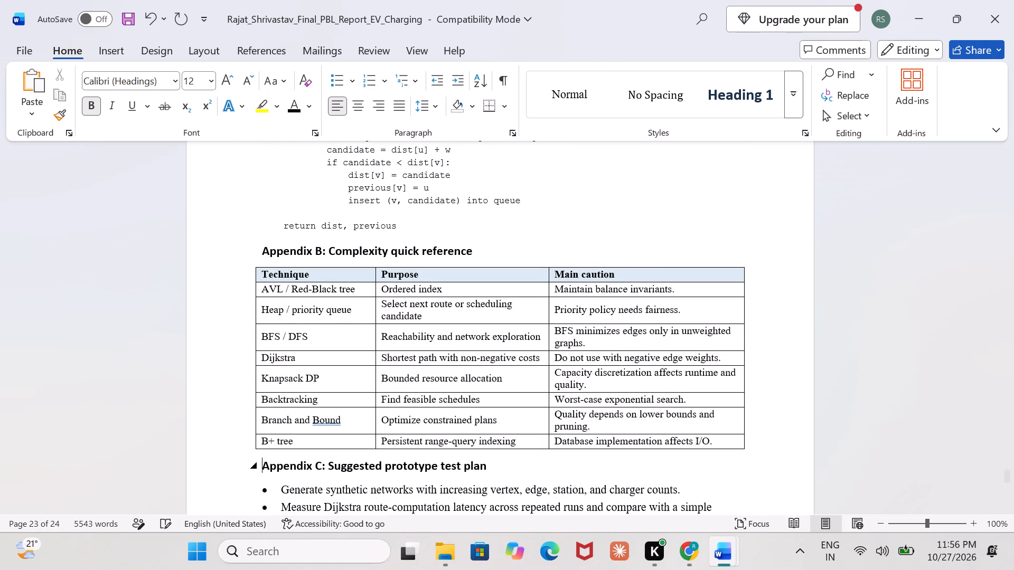
Remove the blank line above return dist, previous in the Appendix A pseudocode, keeping that line's four-space indentation.
scroll(304, 313, "down", 2)
scroll(304, 313, "up", 1)
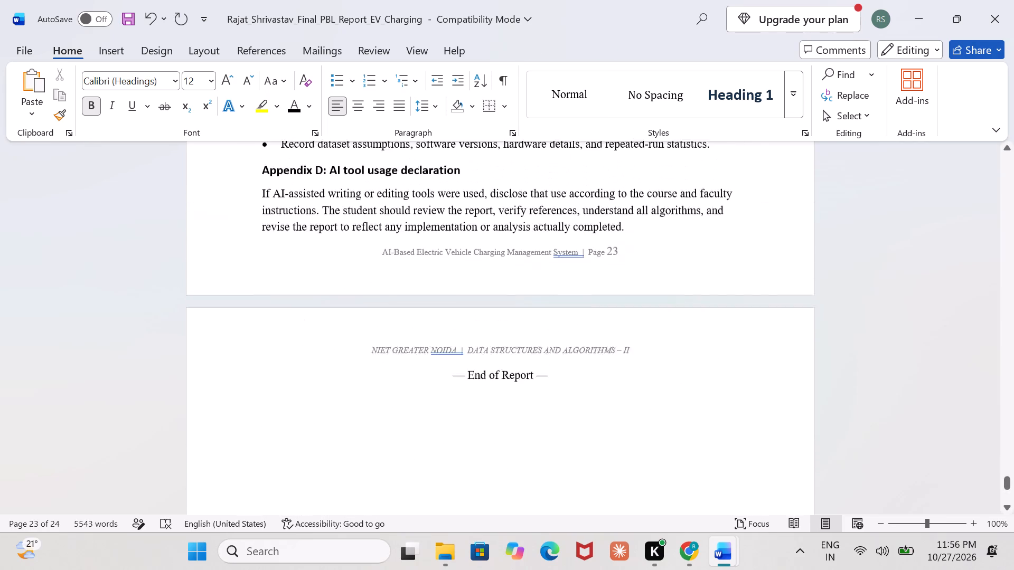
scroll(304, 313, "up", 1)
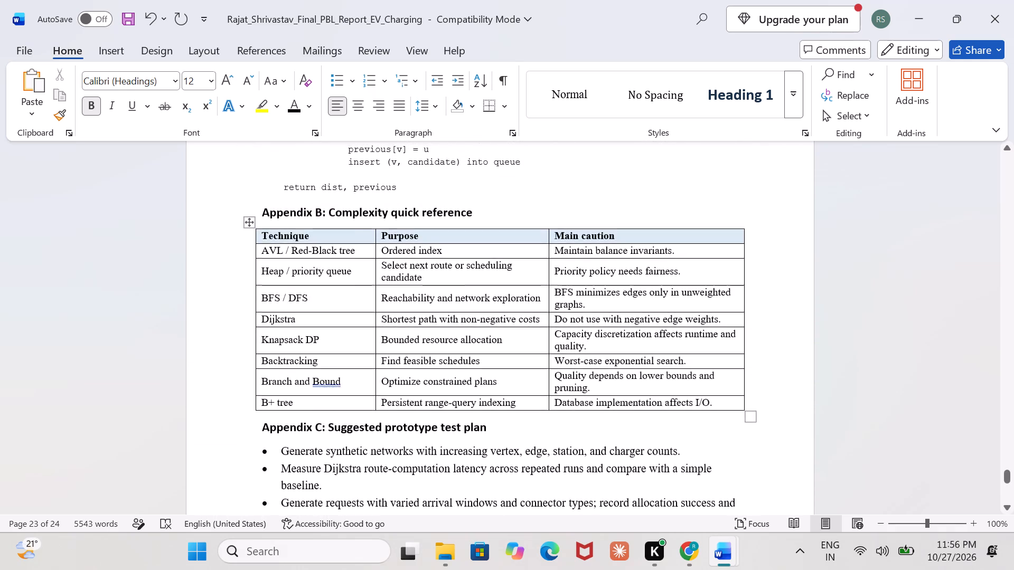
scroll(304, 313, "up", 1)
left_click(289, 345)
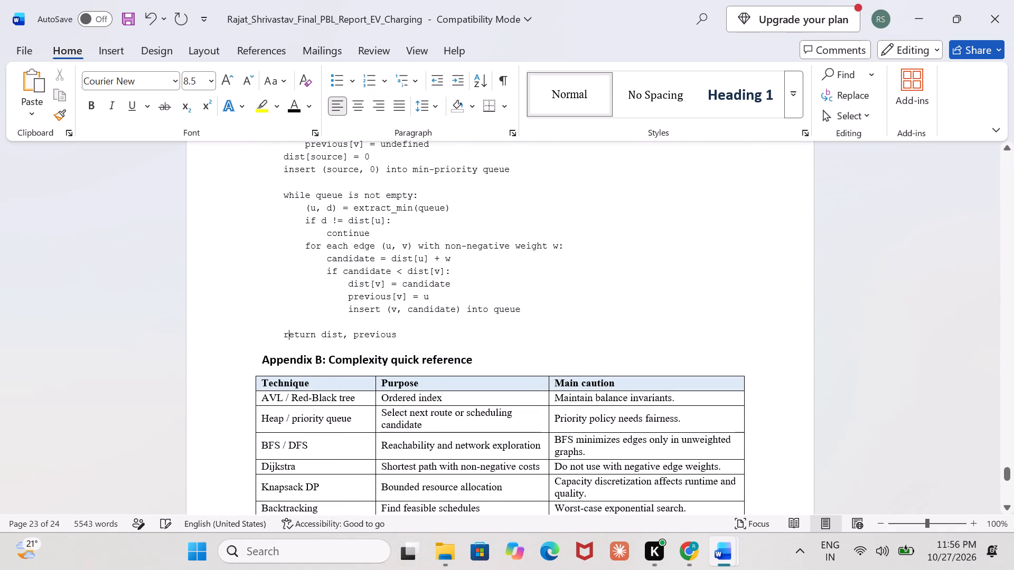
scroll(289, 345, "up", 1)
left_click(329, 396)
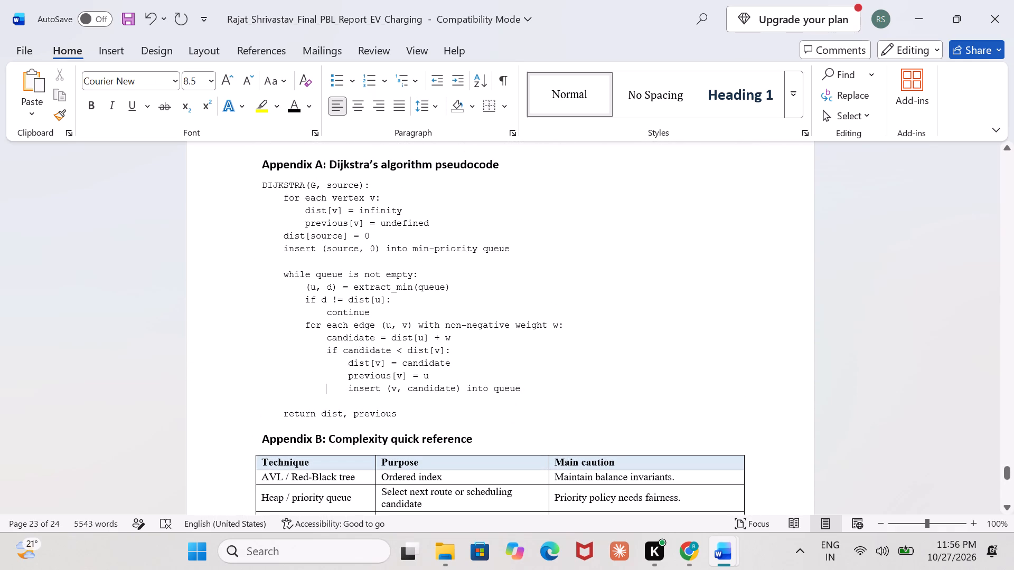
left_click(282, 413)
key("BackSpace")
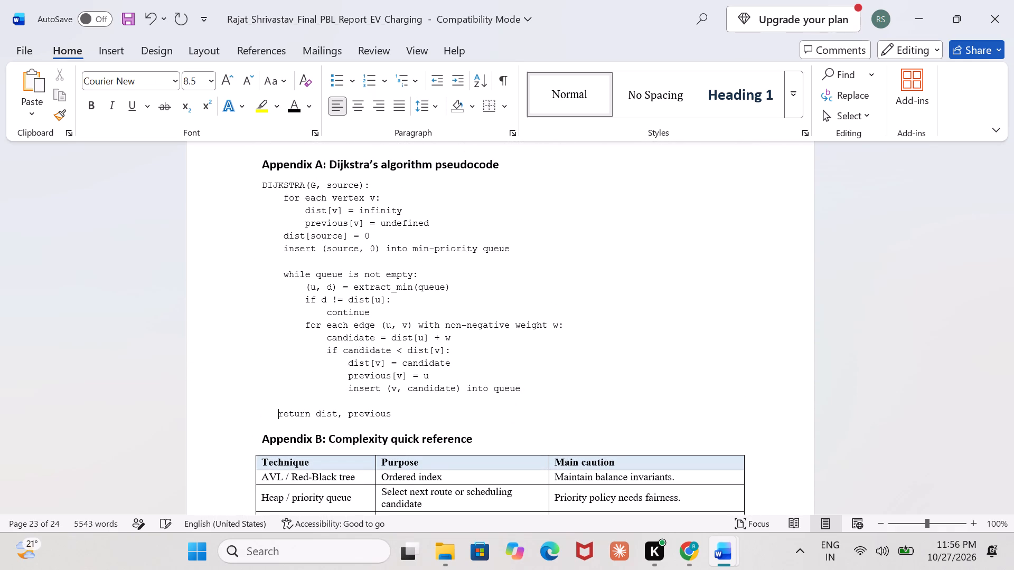
key("BackSpace")
key("BackSpace")
key("BackSpace")
key("BackSpace")
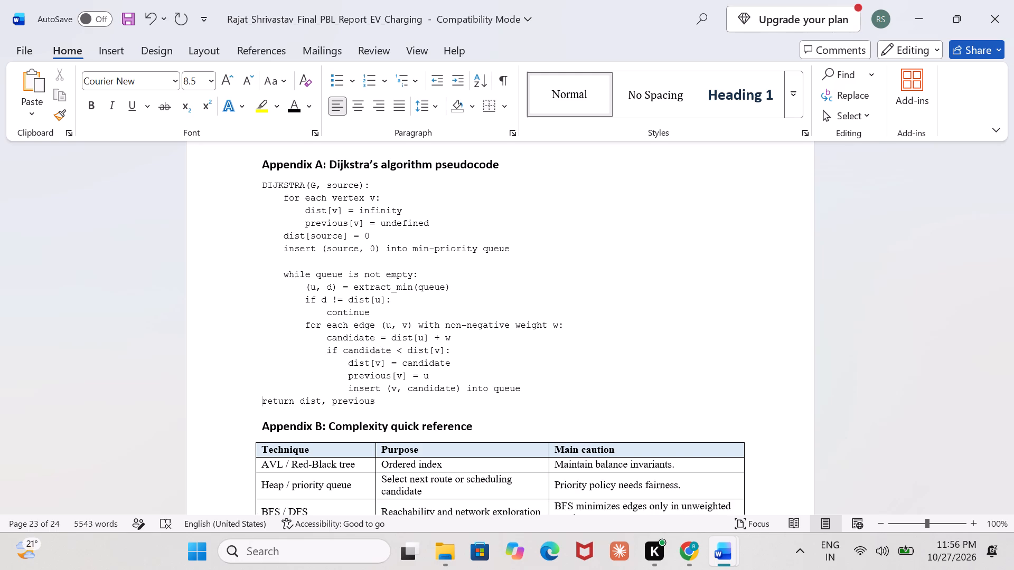
key("space")
key("space")
key("space")
key("space")
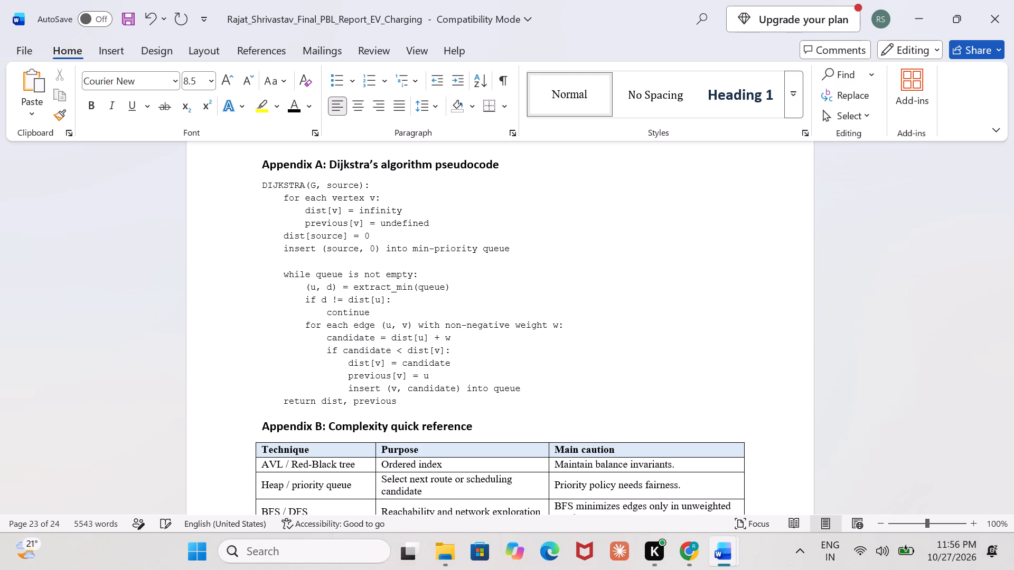
Remove the blank line above while queue is not empty in the Appendix A pseudocode.
scroll(364, 426, "down", 3)
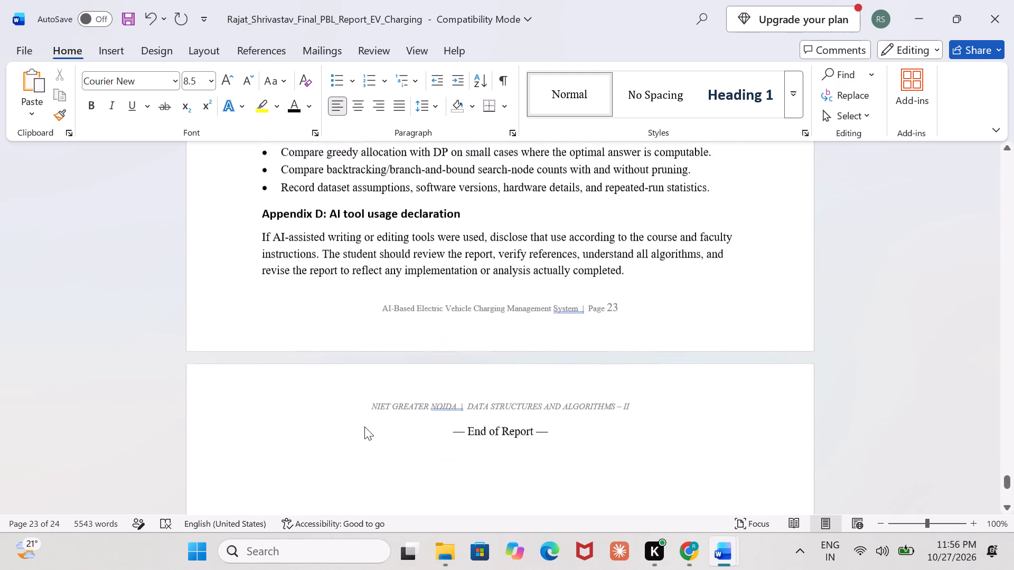
scroll(364, 426, "up", 1)
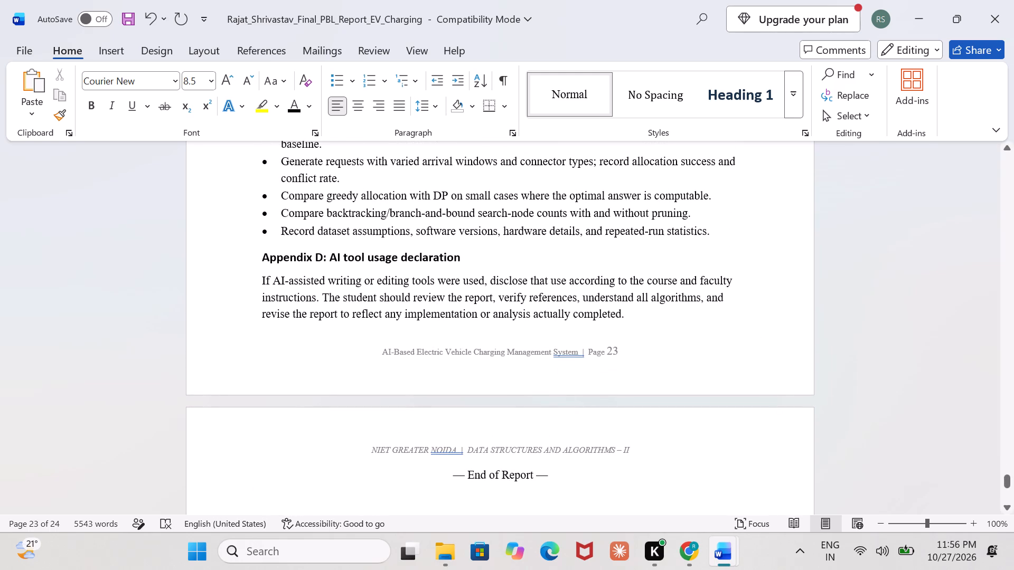
scroll(520, 478, "up", 4)
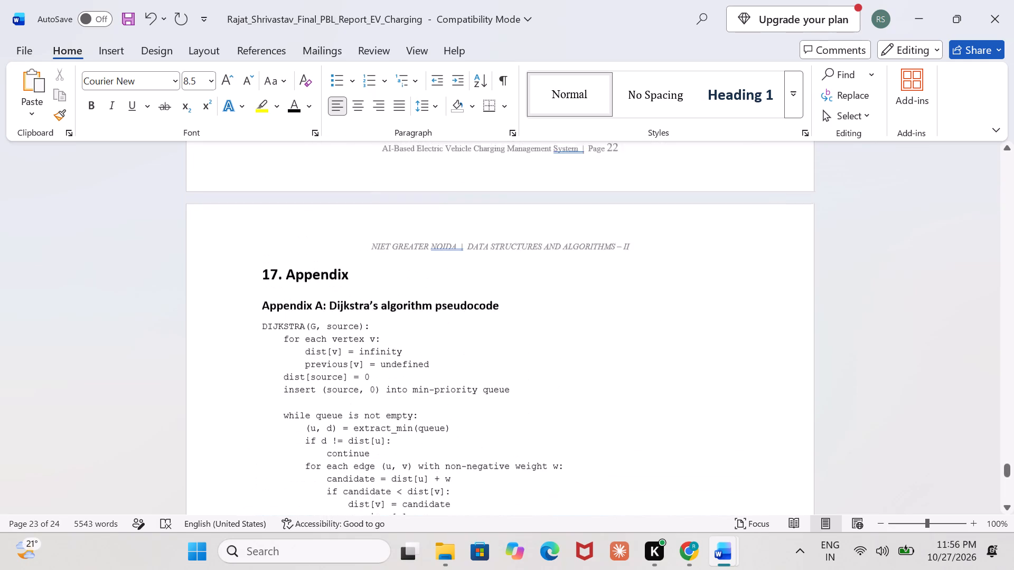
scroll(335, 310, "up", 1)
scroll(335, 310, "down", 1)
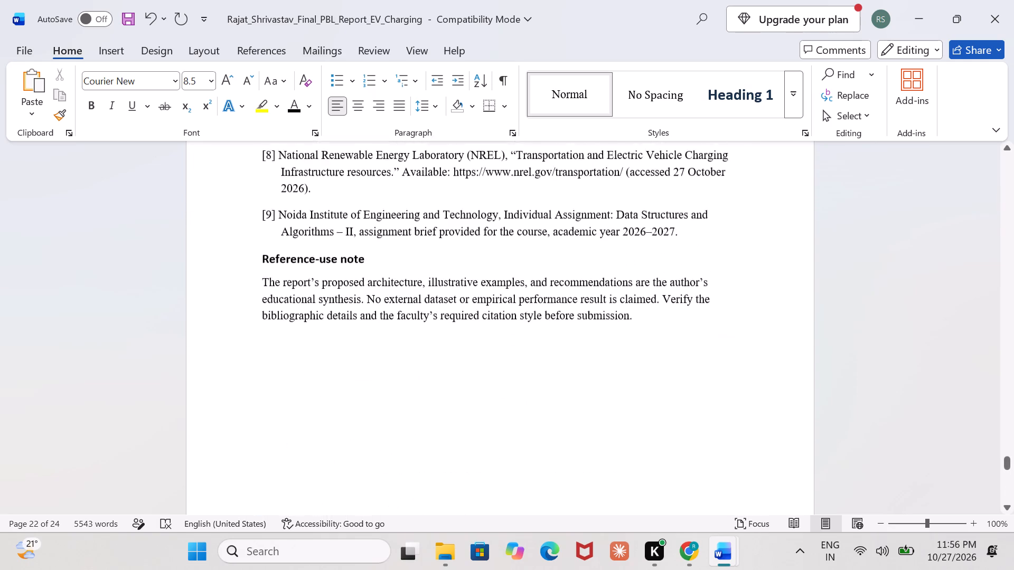
scroll(335, 310, "down", 1)
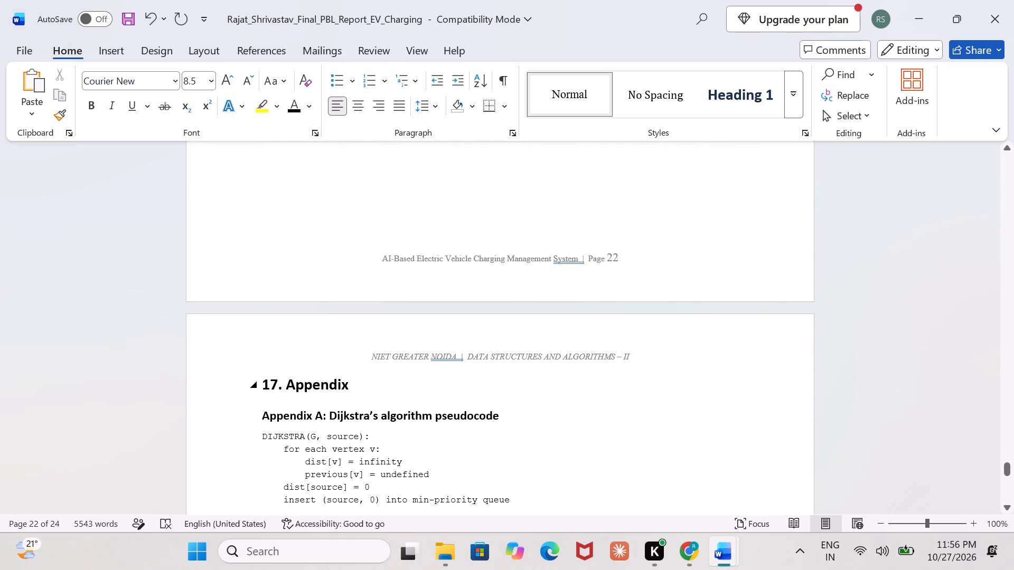
left_click(316, 402)
scroll(328, 414, "down", 1)
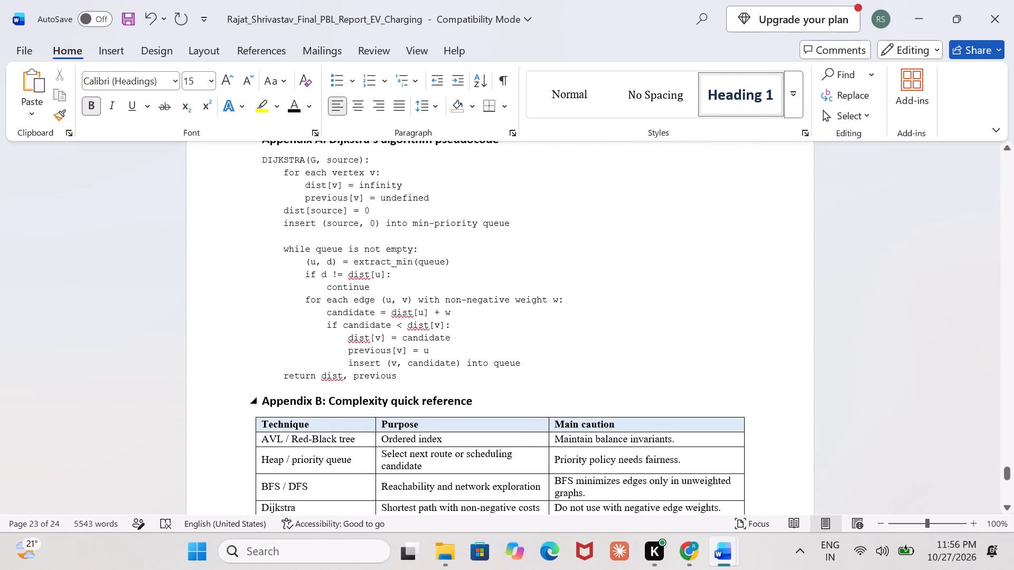
left_click(330, 239)
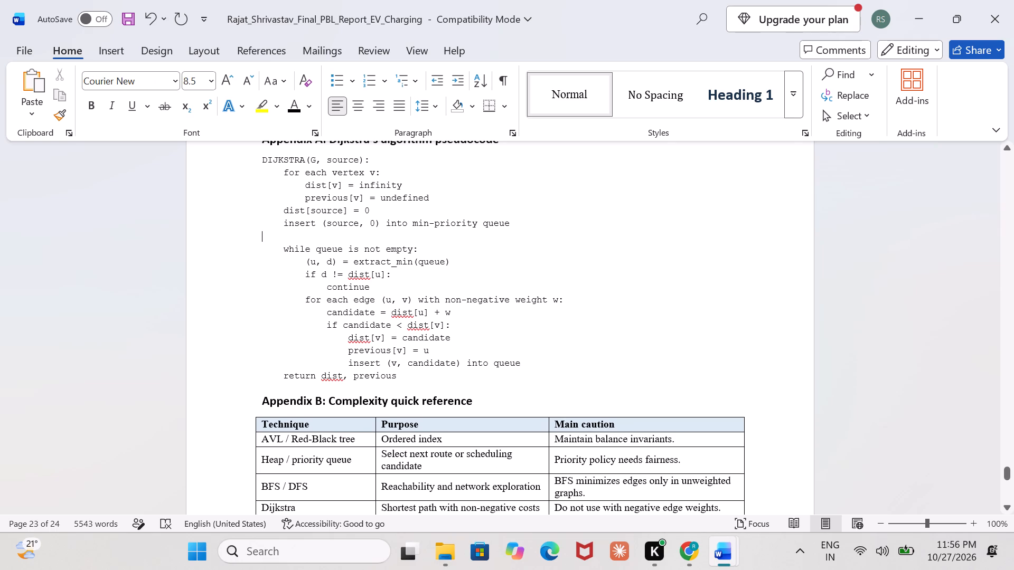
key("BackSpace")
Check the appendix layout and the pages before it for remaining gaps.
scroll(450, 303, "down", 1)
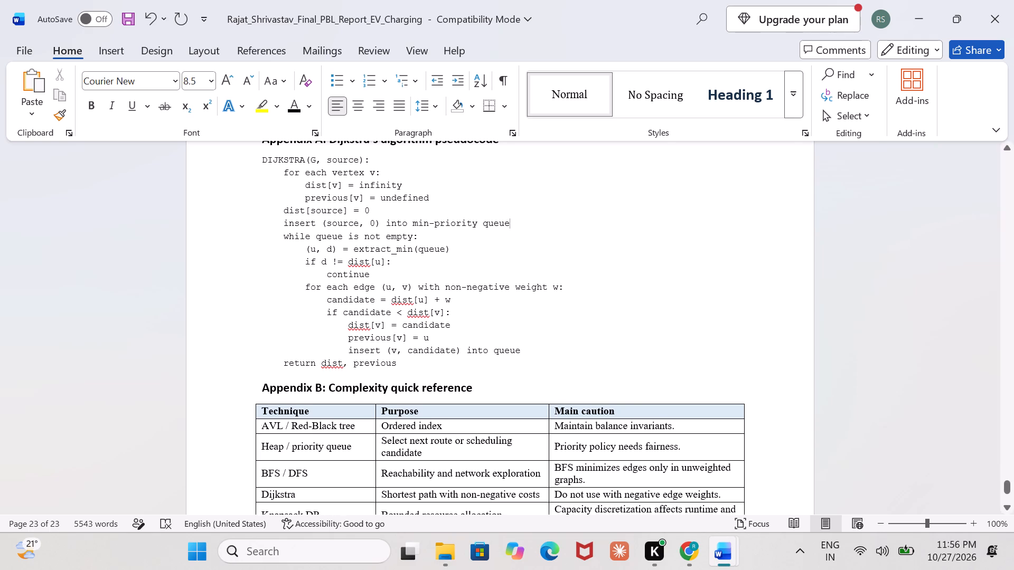
scroll(450, 303, "down", 1)
scroll(450, 303, "up", 2)
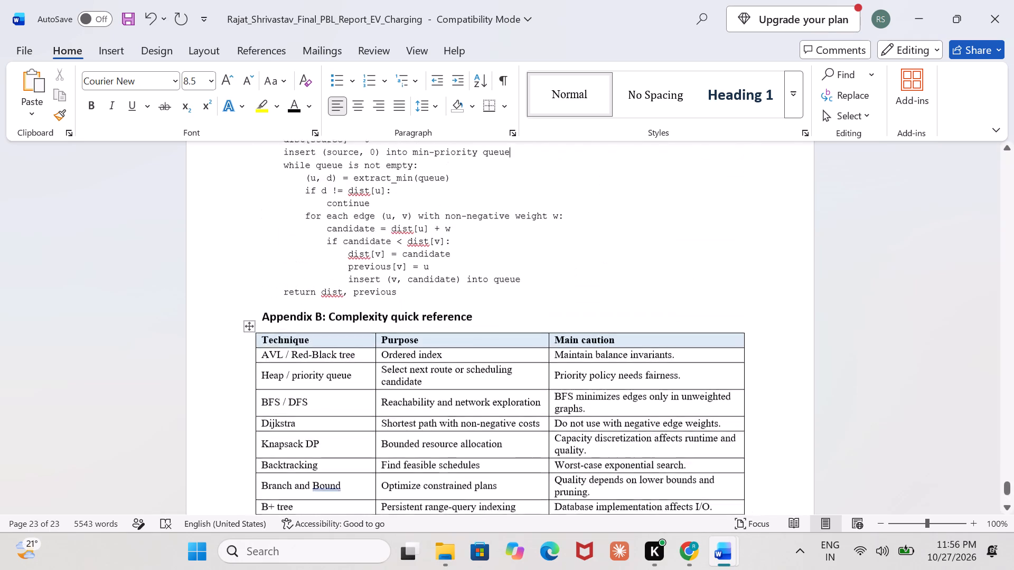
scroll(450, 303, "up", 5)
scroll(450, 303, "down", 1)
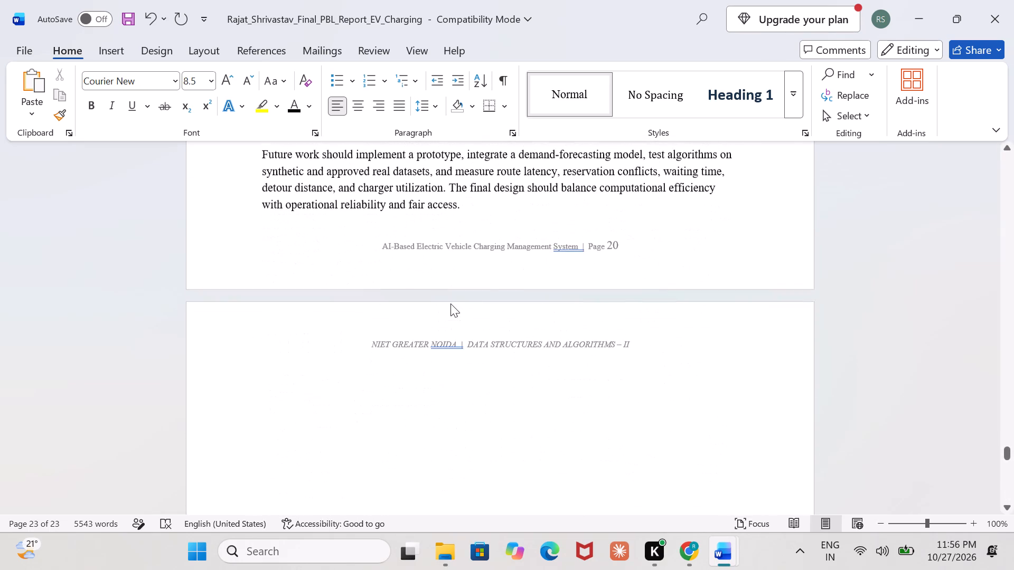
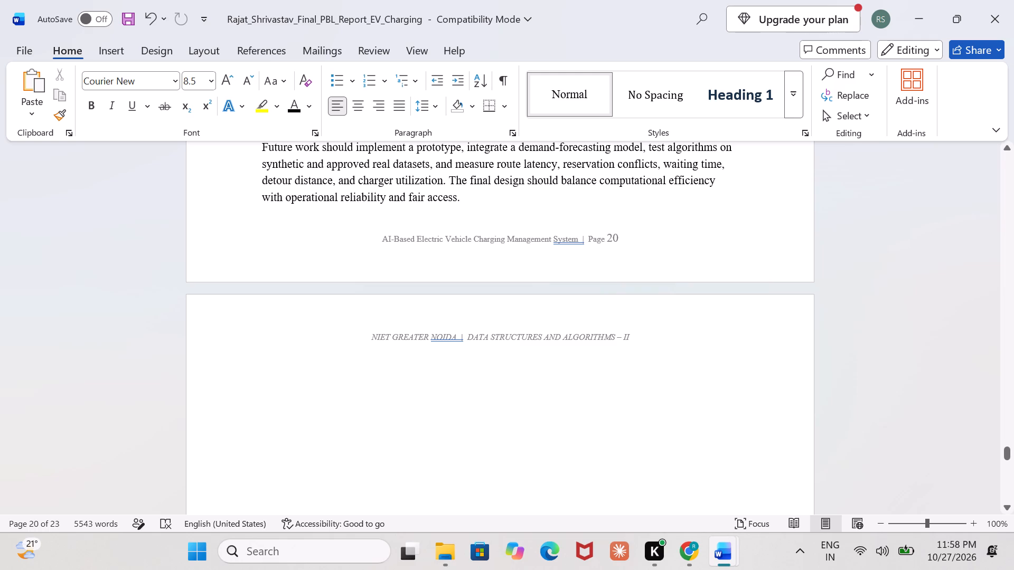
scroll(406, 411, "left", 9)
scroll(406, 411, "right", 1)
Review the references, appendices and preceding sections back to 10.2 Binomial and Fibonacci heaps for remaining page gaps.
scroll(406, 411, "down", 5)
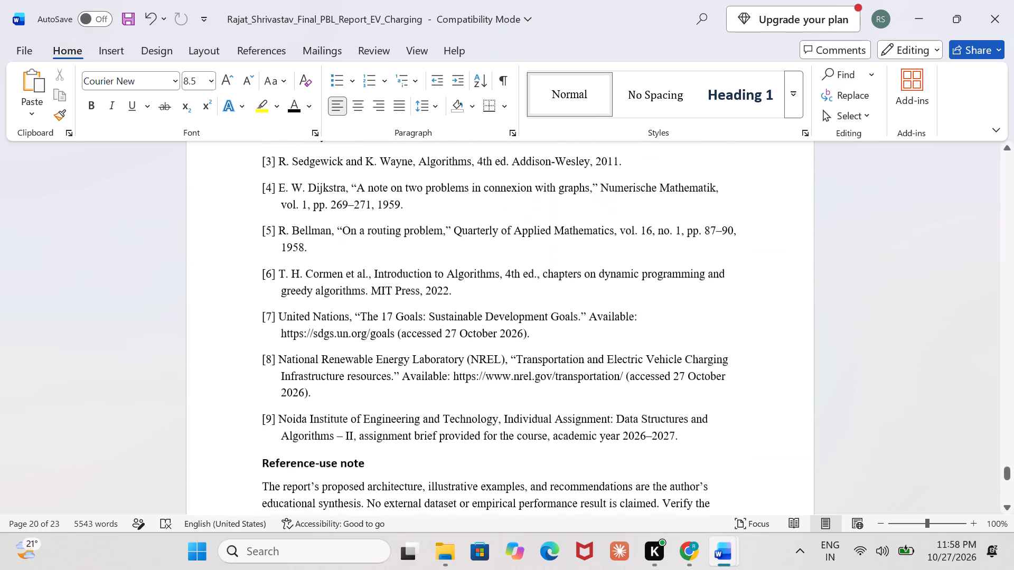
scroll(422, 429, "down", 5)
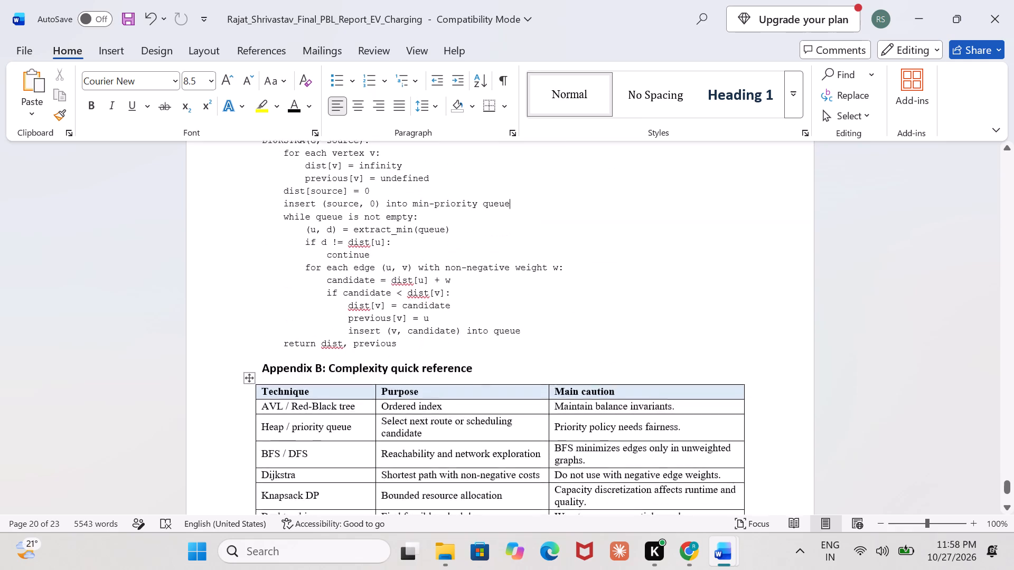
scroll(422, 429, "down", 2)
scroll(422, 429, "up", 4)
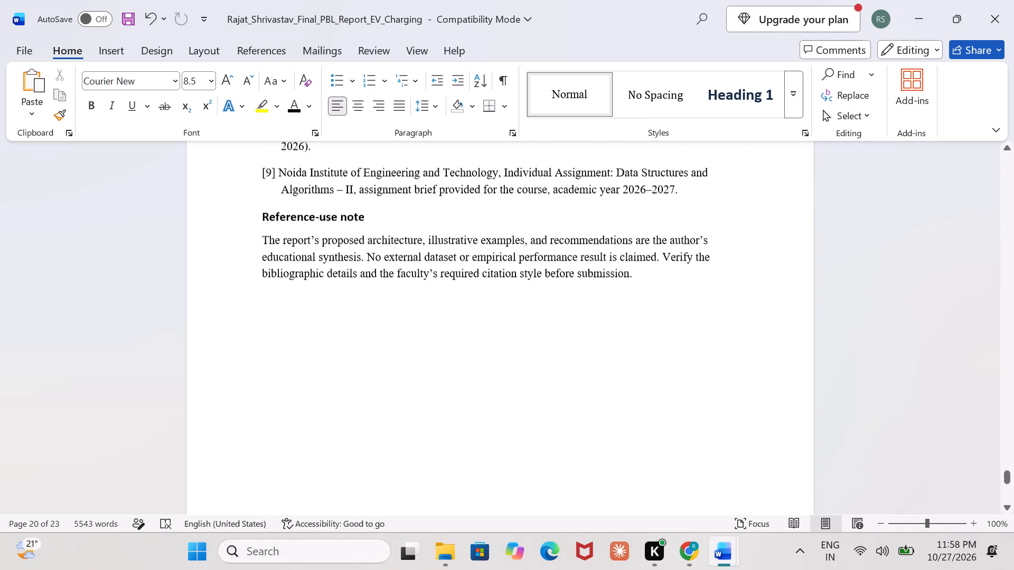
scroll(422, 429, "up", 6)
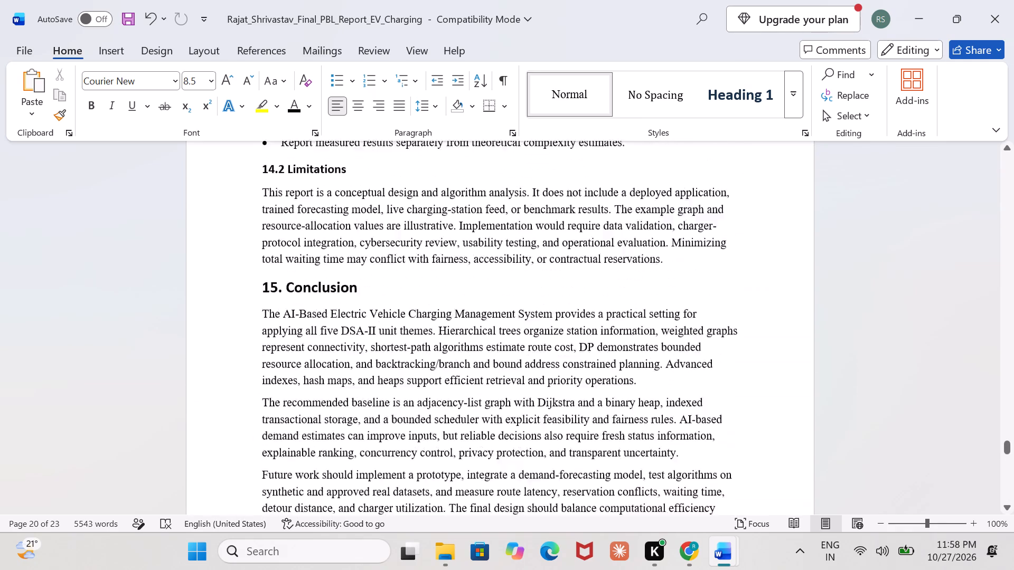
scroll(422, 429, "up", 6)
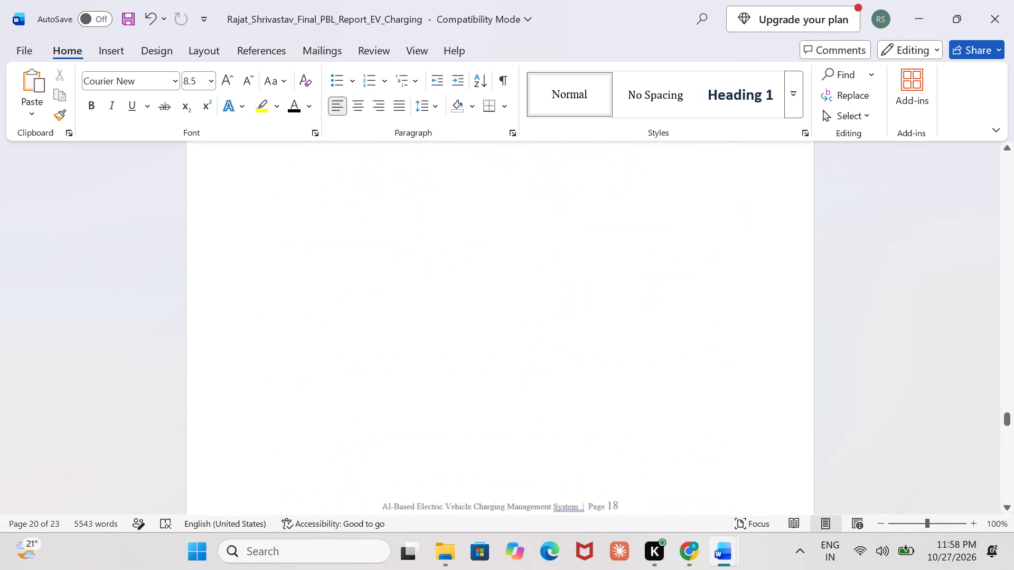
scroll(422, 429, "up", 6)
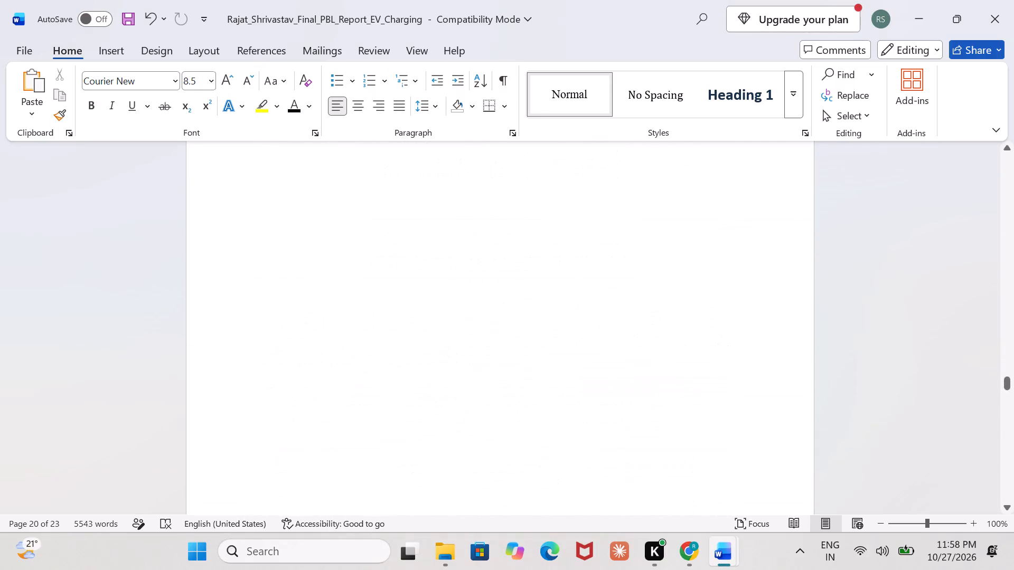
scroll(422, 429, "up", 6)
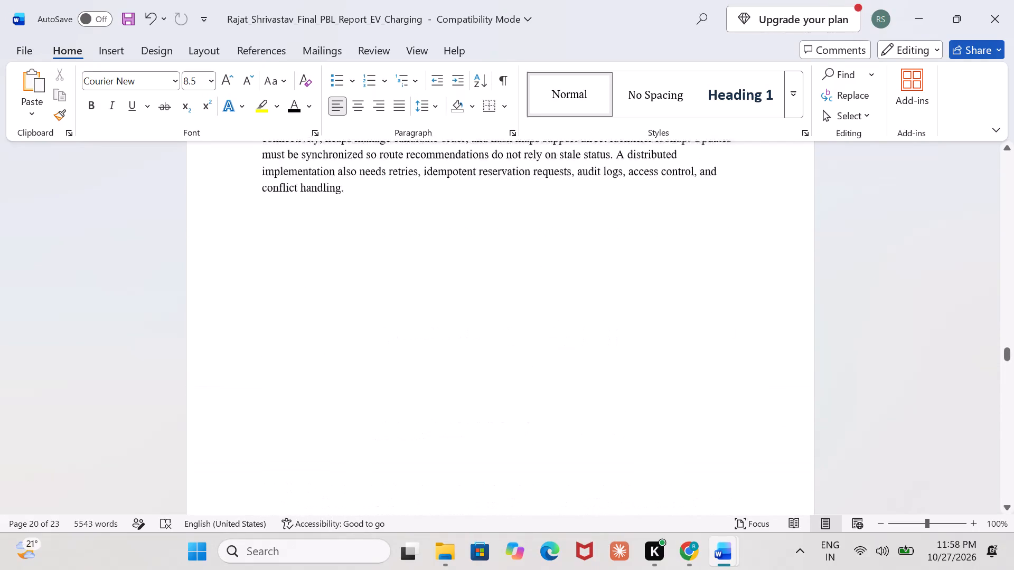
scroll(422, 429, "up", 2)
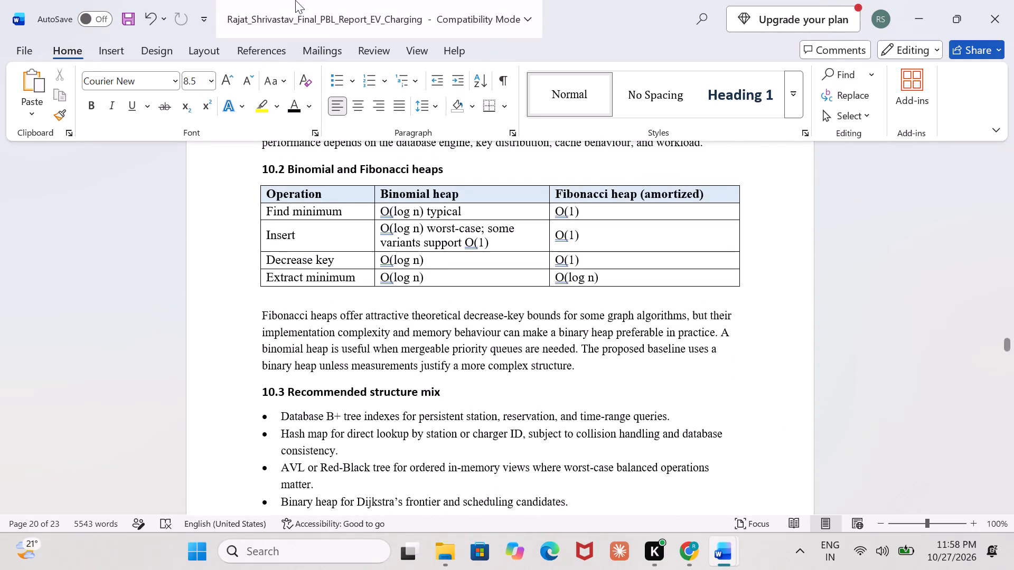
Turn on AutoSave for the report by uploading a copy to the personal OneDrive.
left_click(107, 16)
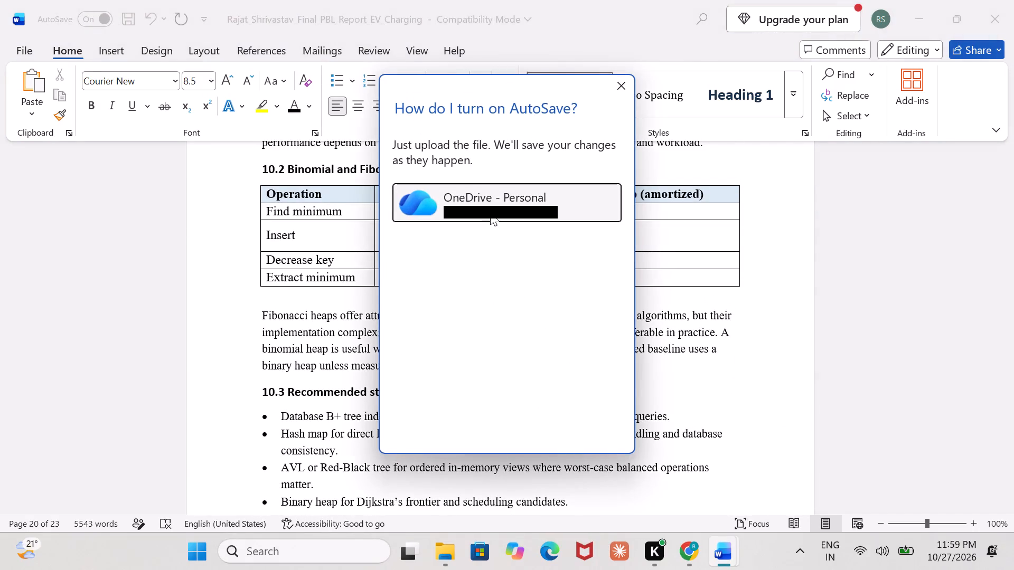
left_click(490, 212)
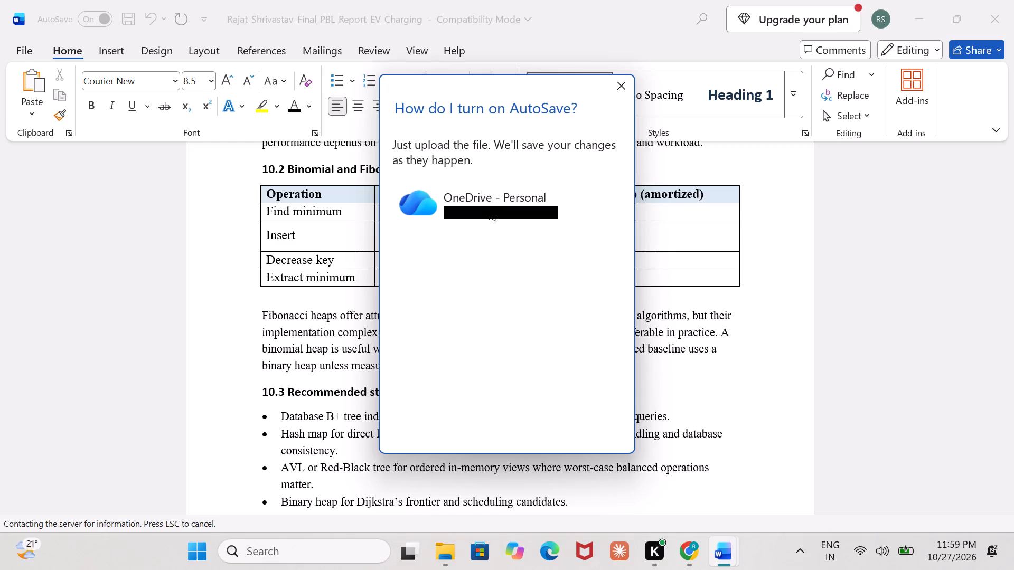
left_click(489, 207)
left_click(489, 207)
left_click_drag(489, 207, 491, 207)
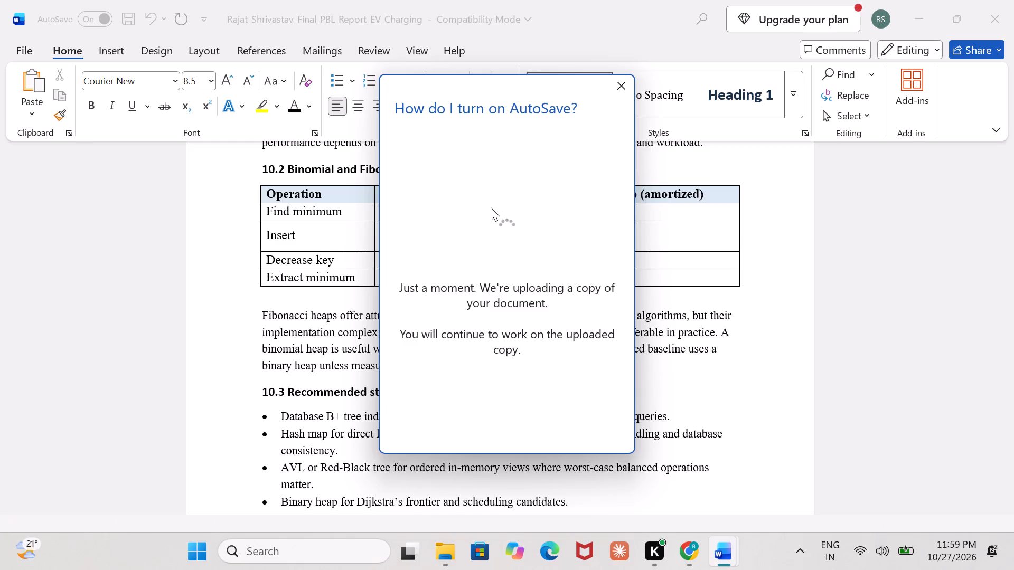
left_click_drag(491, 207, 504, 249)
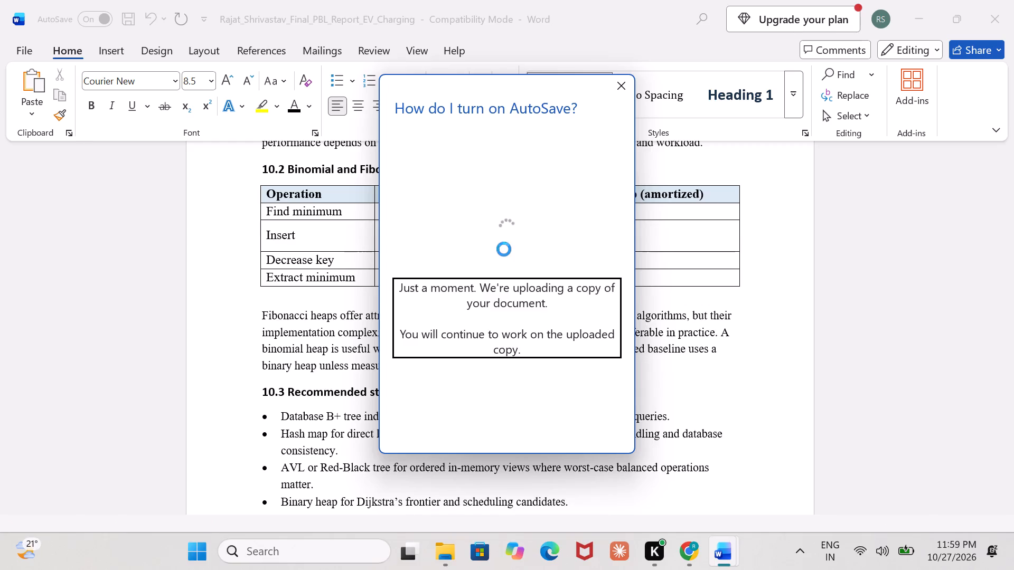
Rename the uploaded report file as prefinal.
left_click_drag(504, 249, 515, 23)
left_click(515, 23)
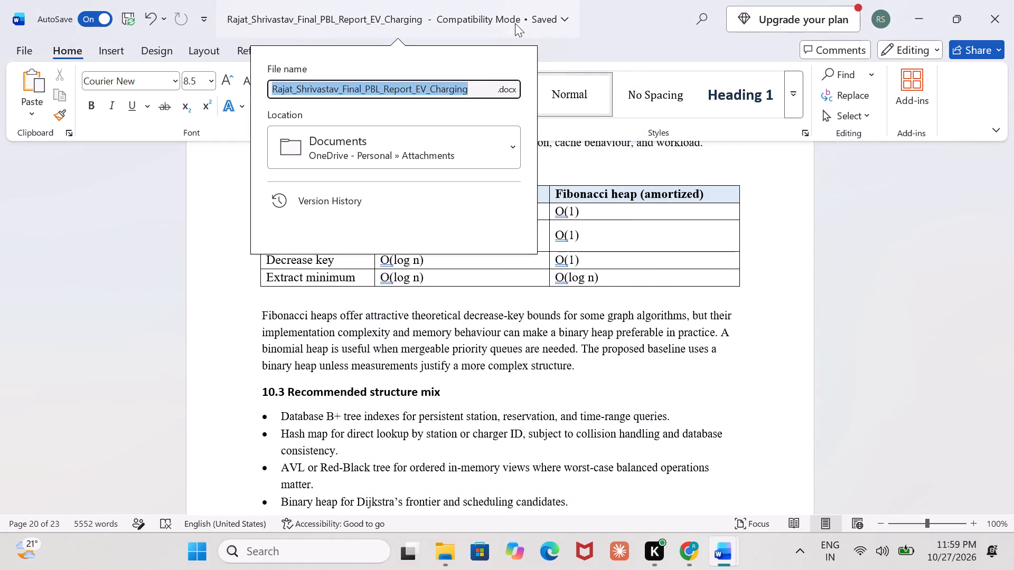
key("BackSpace")
type("prefinal")
key("Return")
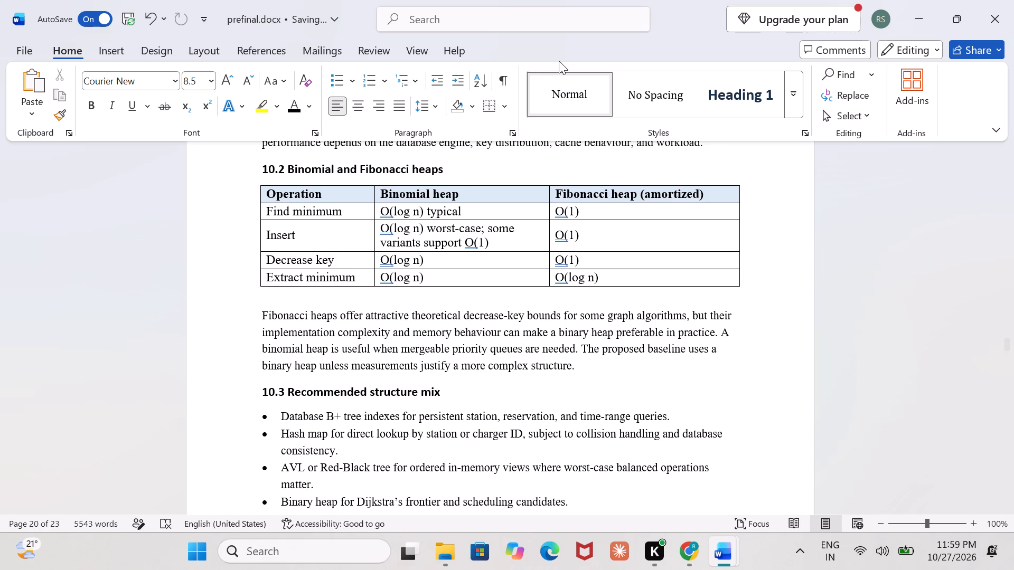
left_click(593, 60)
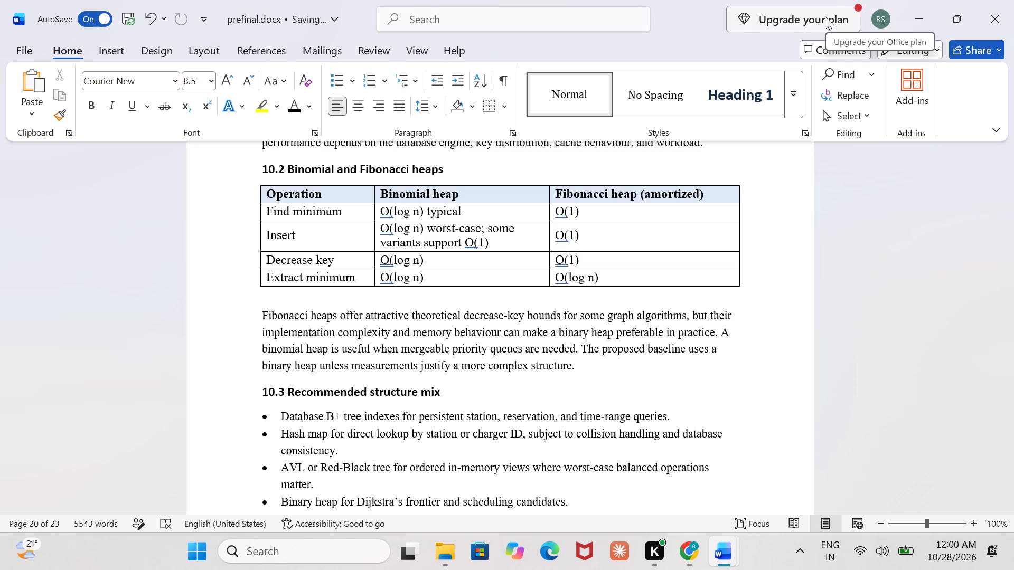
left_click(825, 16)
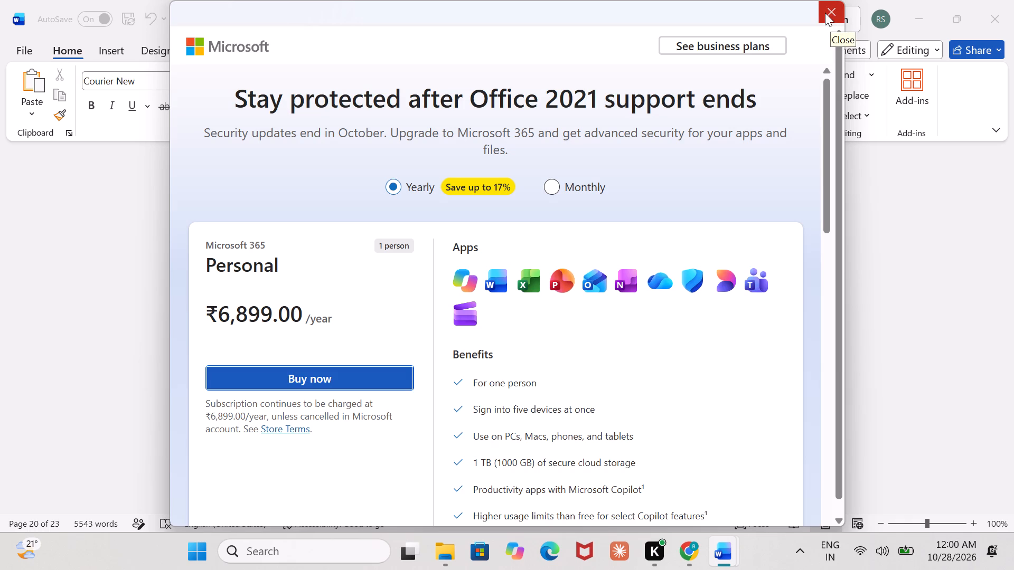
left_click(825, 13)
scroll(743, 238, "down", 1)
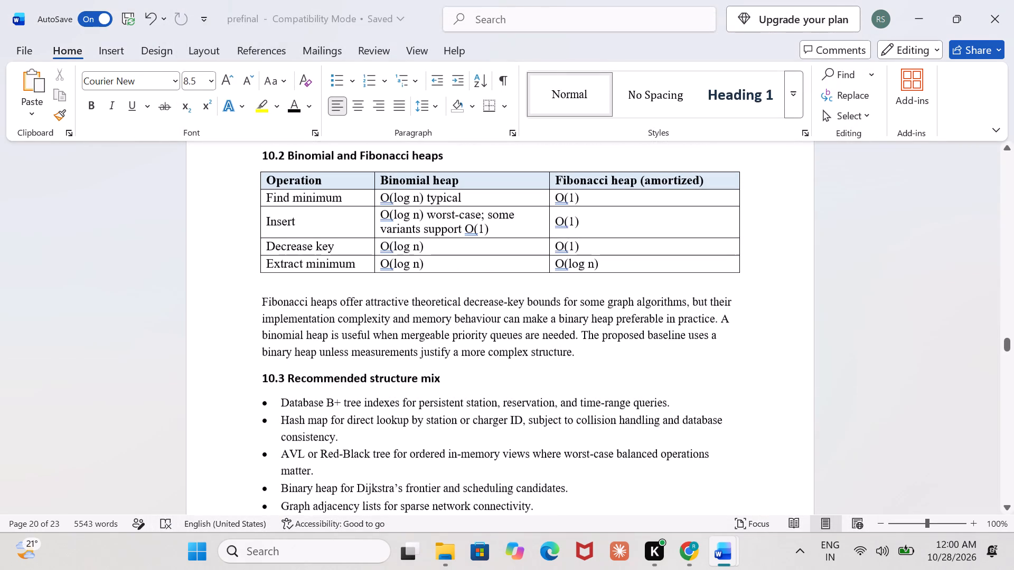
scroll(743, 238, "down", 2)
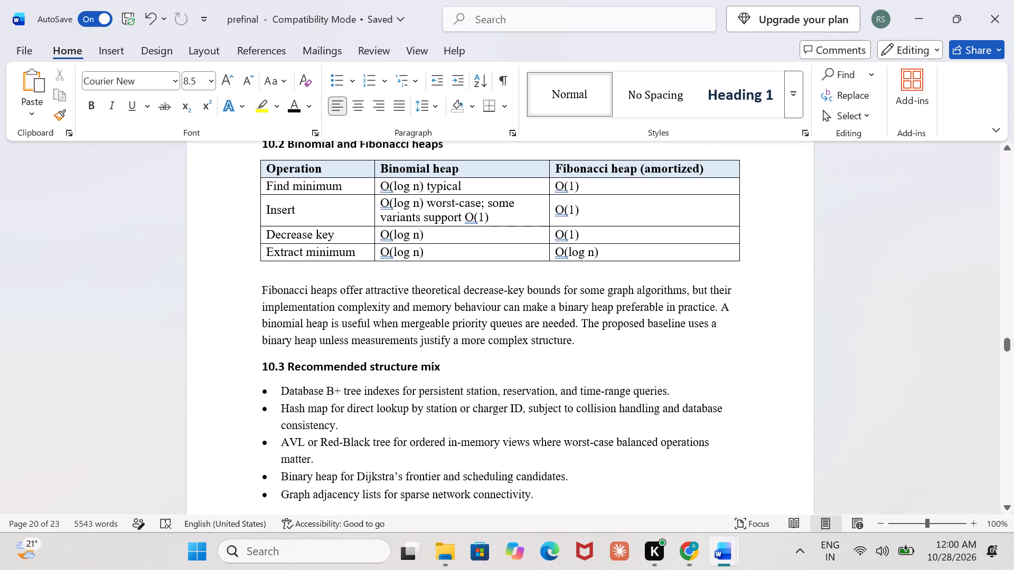
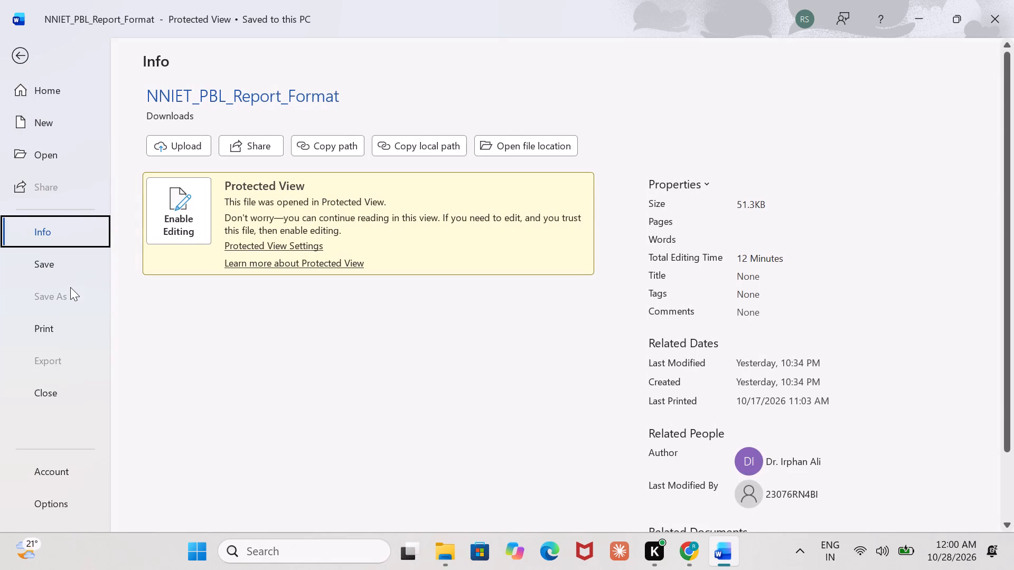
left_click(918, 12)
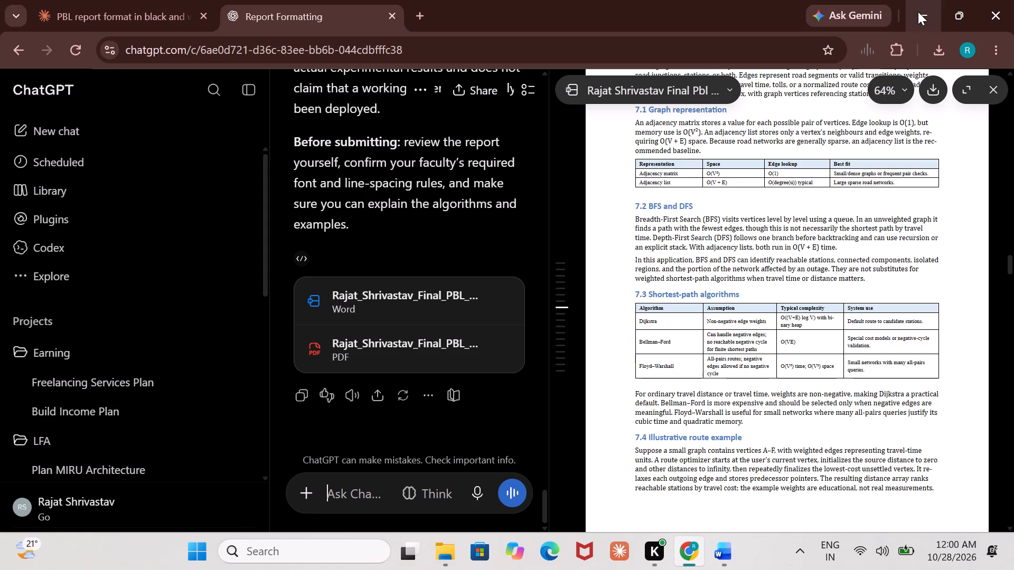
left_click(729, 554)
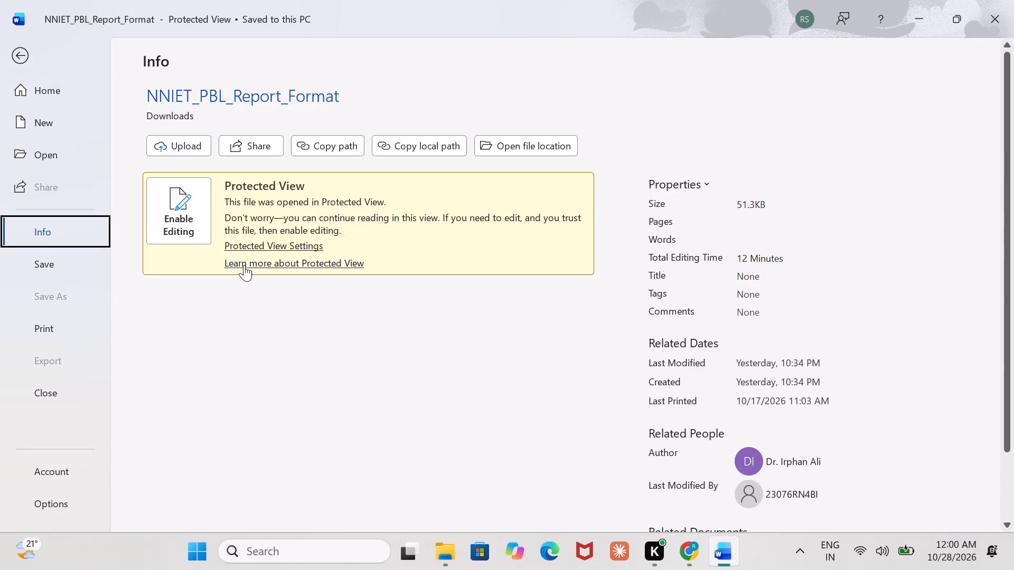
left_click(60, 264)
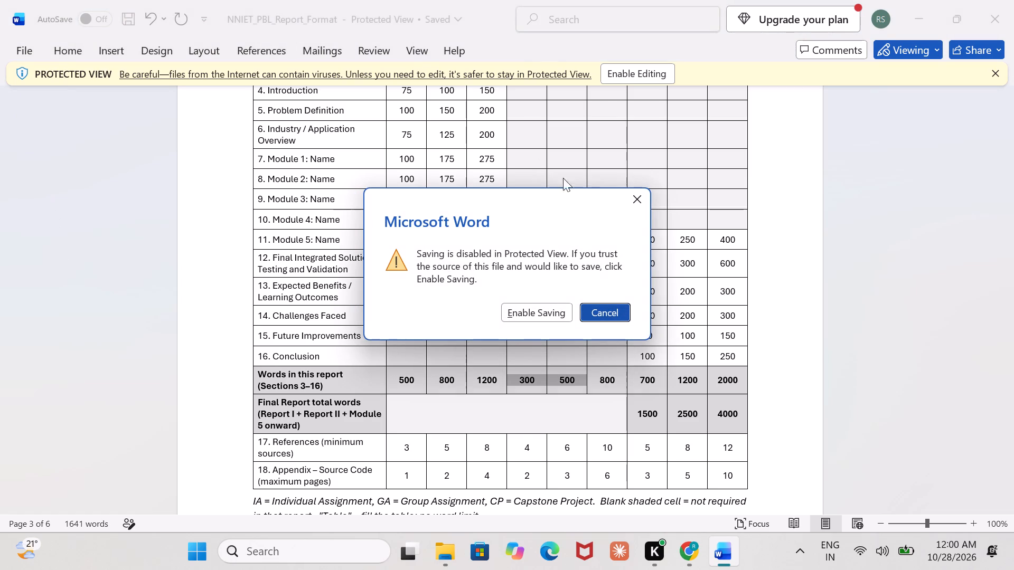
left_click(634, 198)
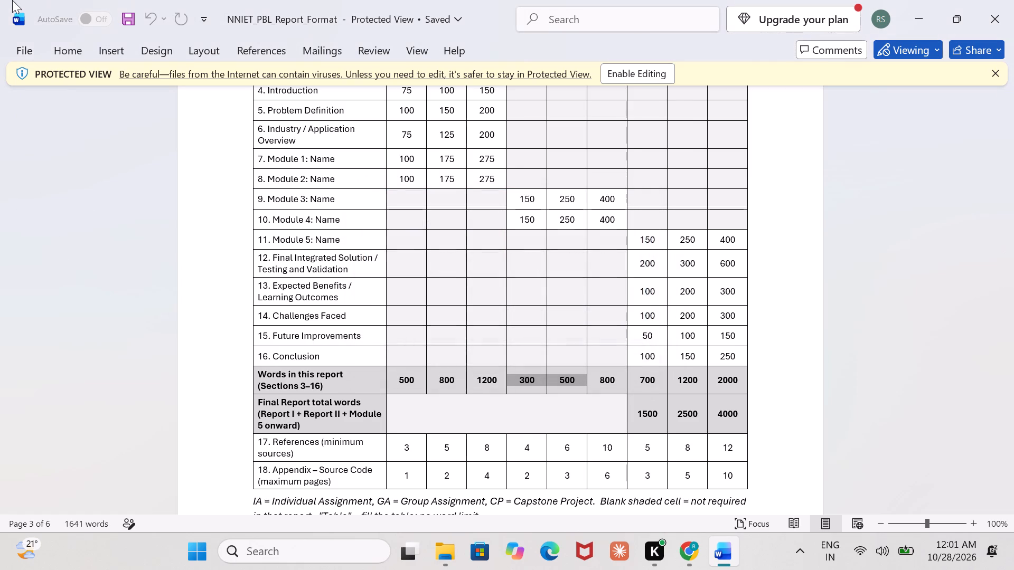
Open the prefinal report from the recent documents list.
left_click(29, 47)
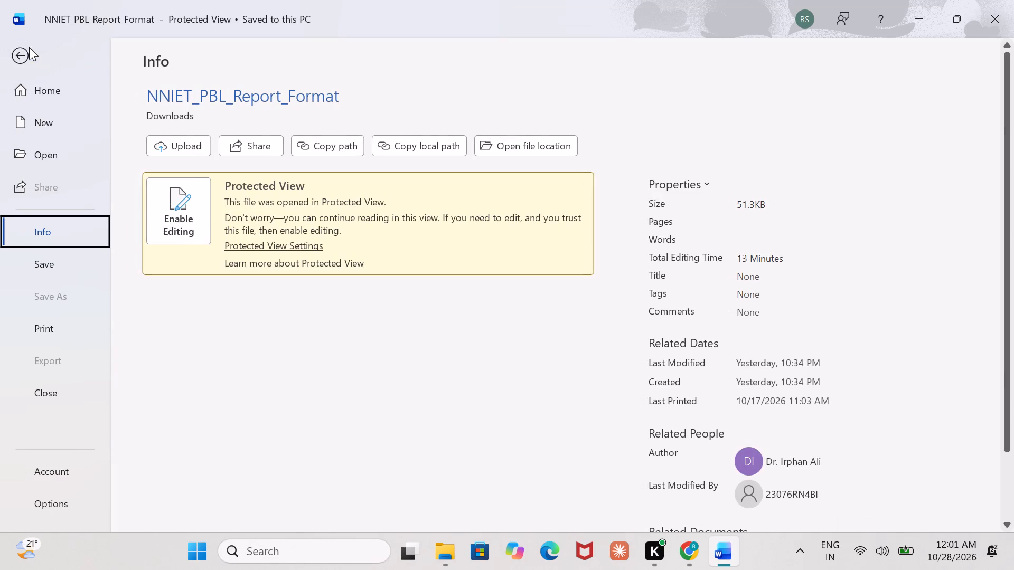
left_click(63, 94)
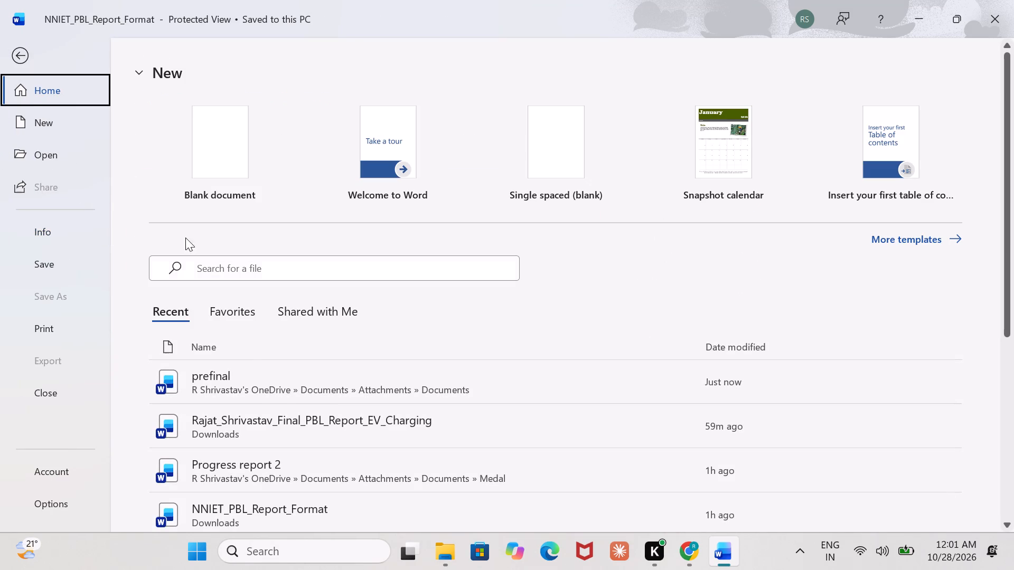
double_click(259, 377)
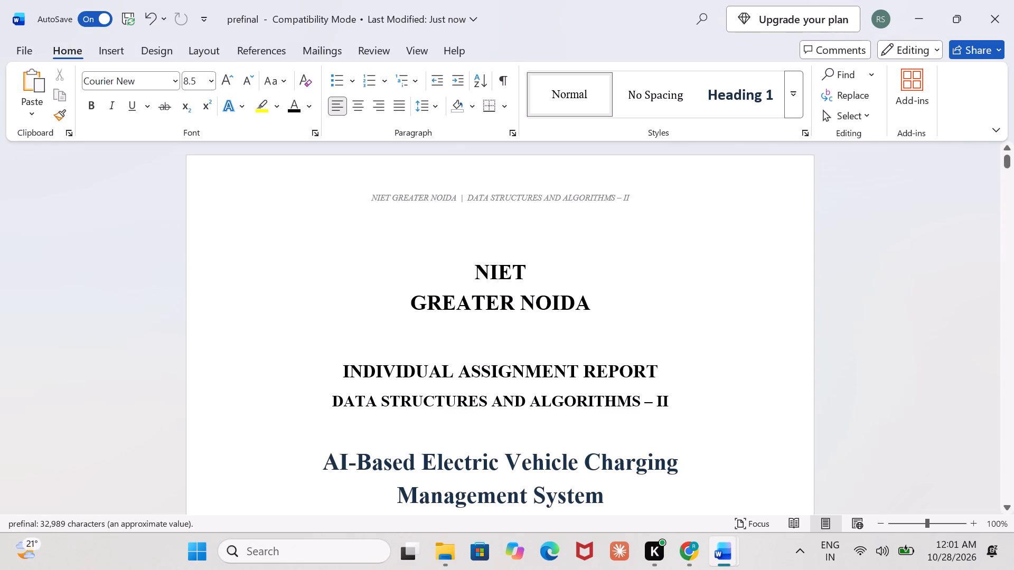
Review the prefinal report from the cover page through 11. Comparative Complexity Analysis for remaining page gaps and blank pages.
scroll(421, 392, "down", 6)
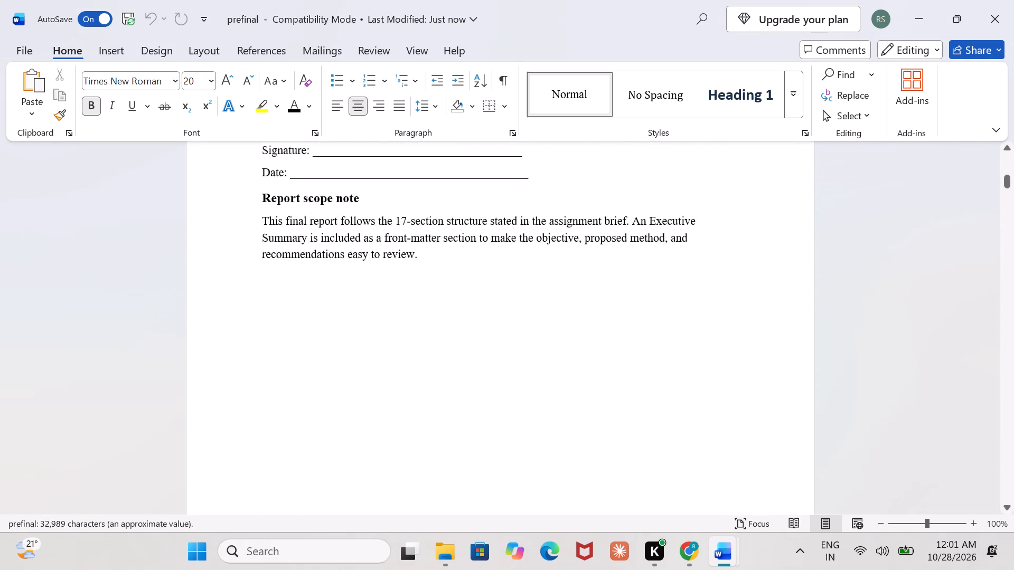
scroll(421, 392, "down", 5)
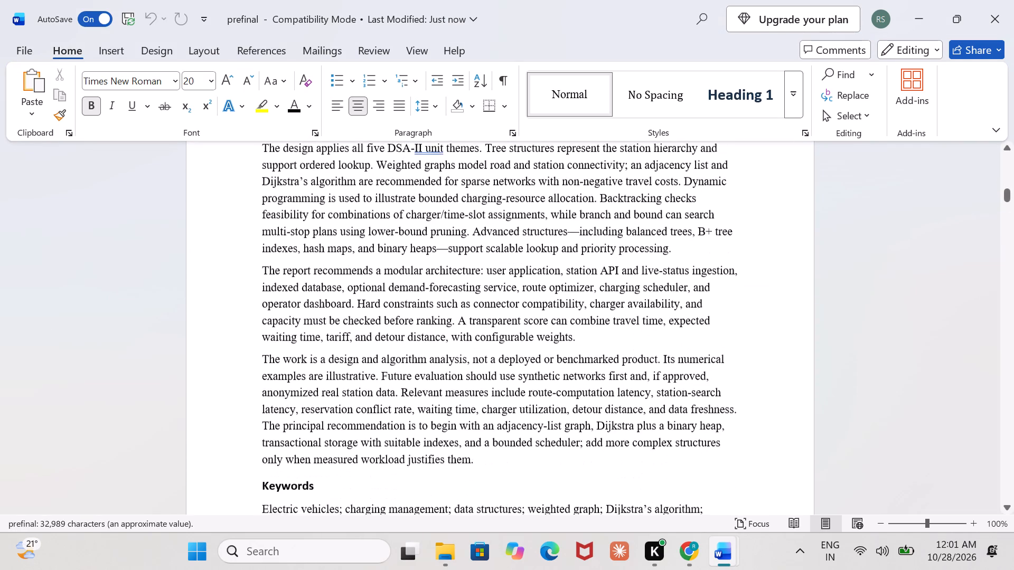
scroll(421, 392, "up", 1)
scroll(421, 392, "down", 1)
scroll(421, 392, "up", 1)
scroll(421, 392, "down", 2)
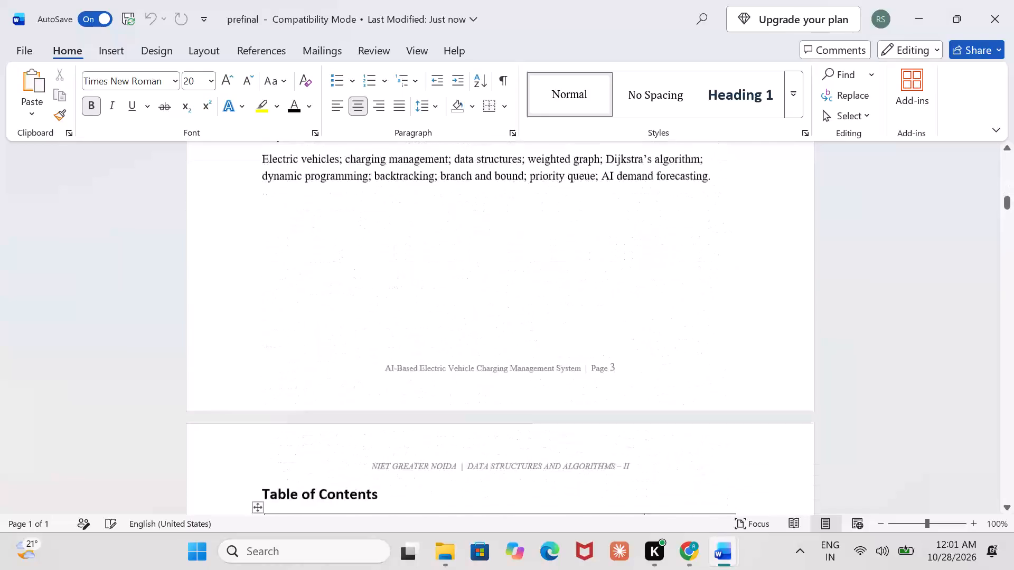
scroll(421, 392, "down", 1)
scroll(421, 392, "up", 2)
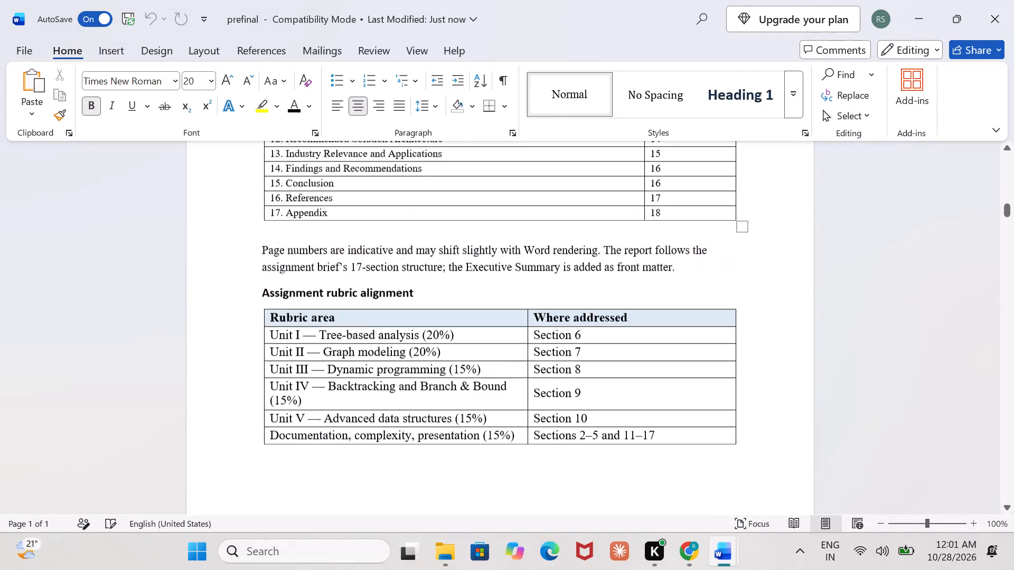
scroll(421, 392, "up", 1)
scroll(421, 392, "down", 3)
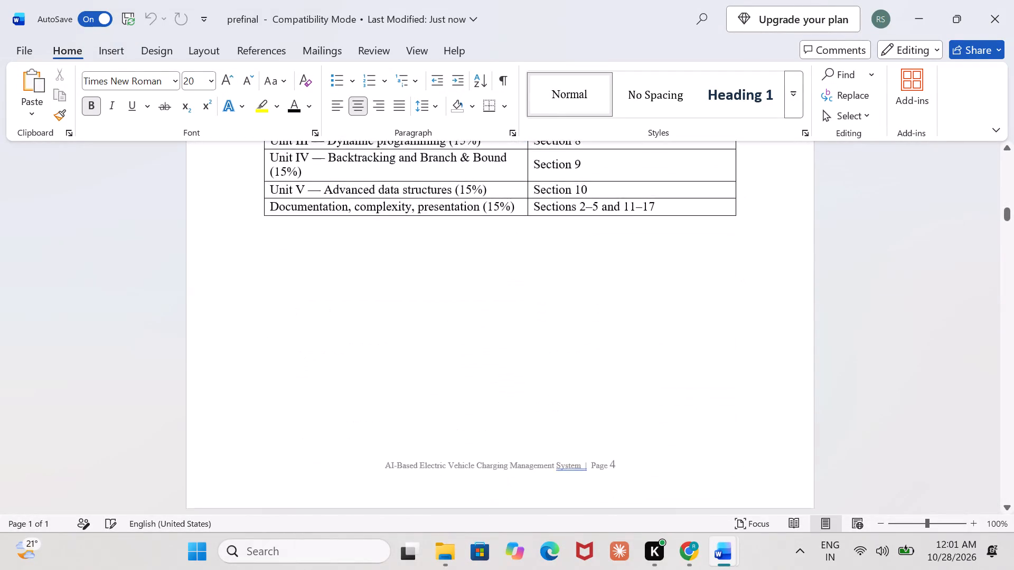
scroll(421, 392, "down", 6)
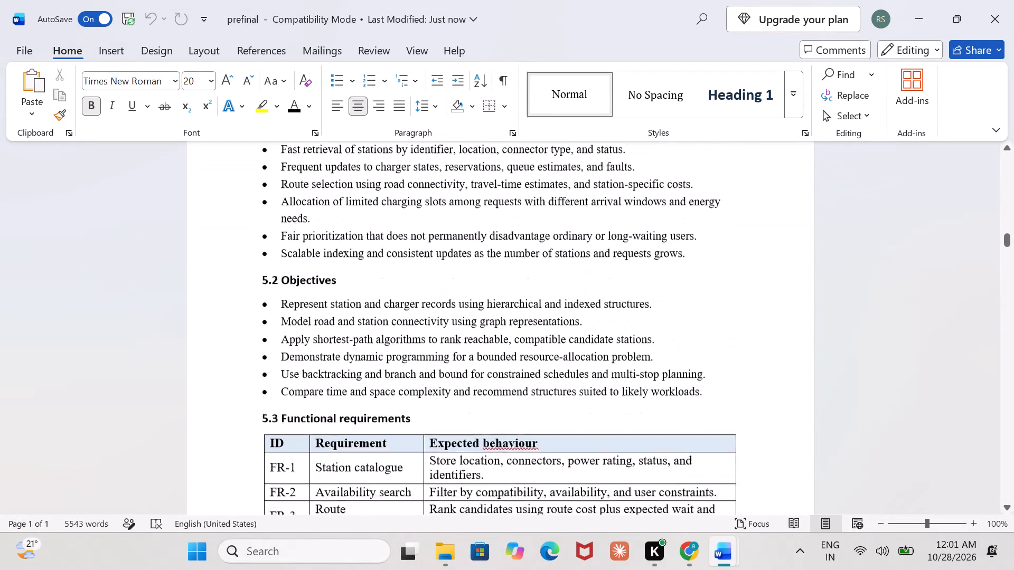
scroll(421, 392, "down", 6)
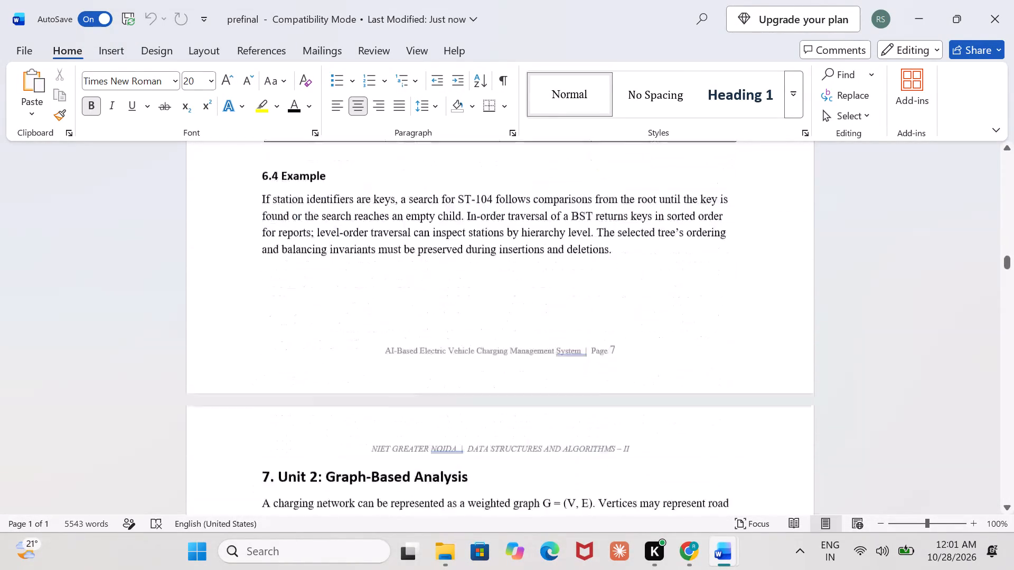
scroll(421, 392, "down", 6)
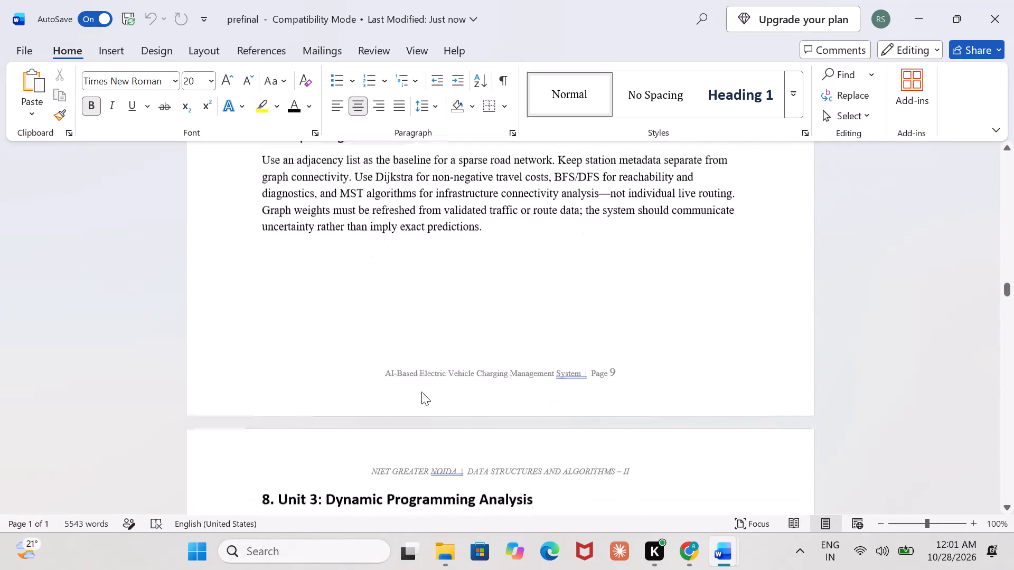
scroll(421, 392, "down", 6)
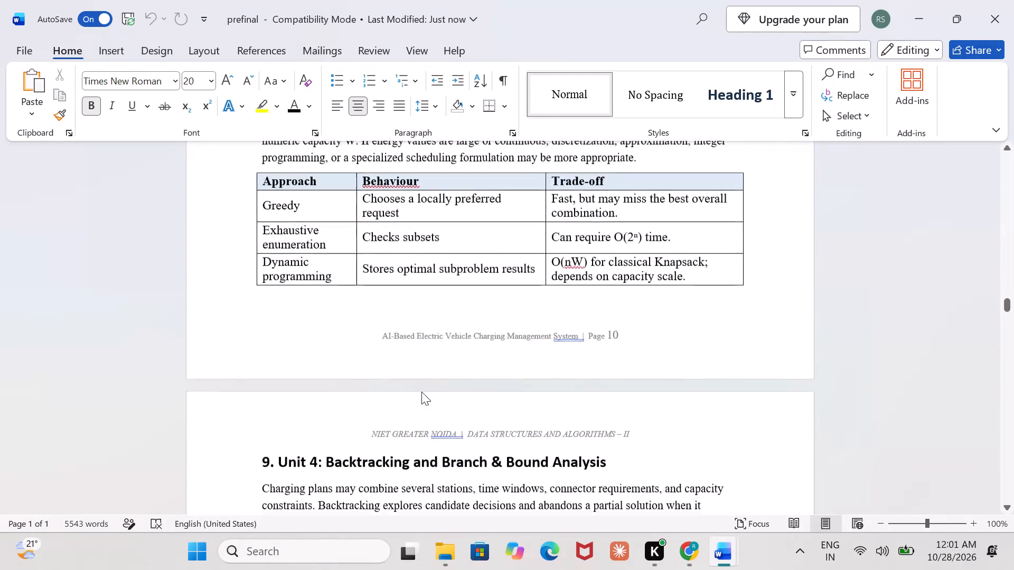
scroll(421, 392, "down", 6)
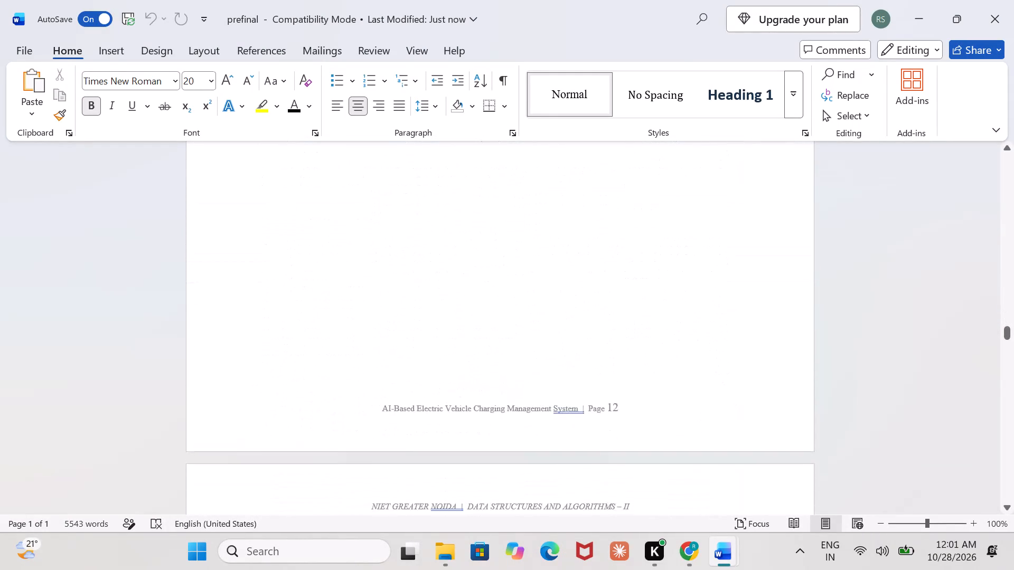
scroll(421, 392, "down", 4)
scroll(421, 392, "up", 1)
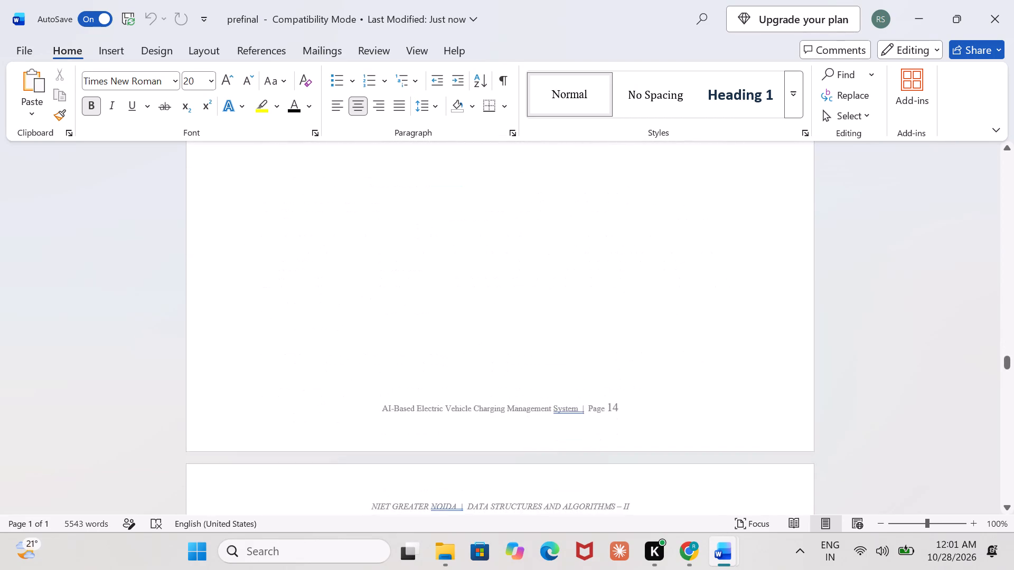
scroll(421, 392, "up", 2)
scroll(421, 392, "down", 3)
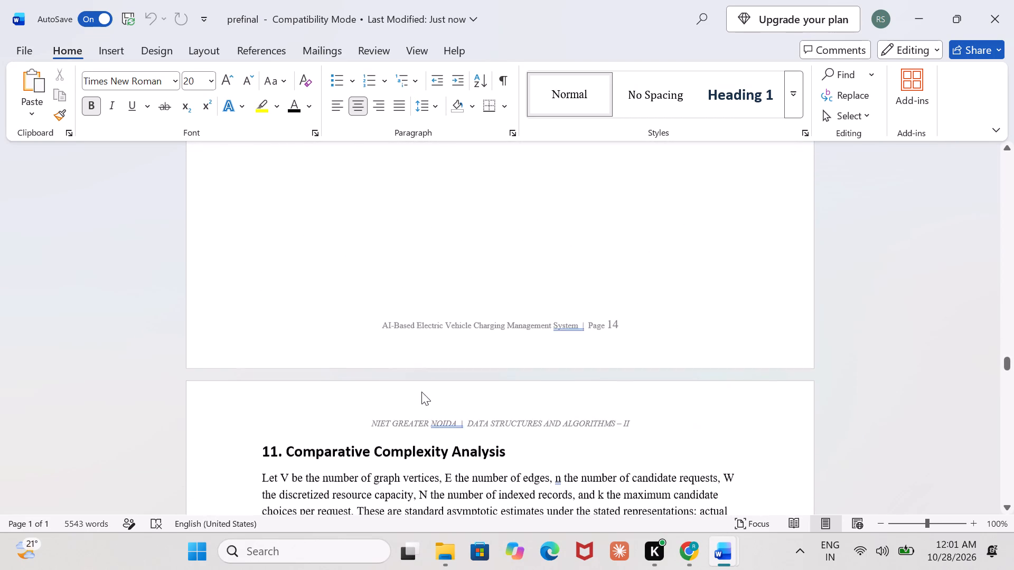
scroll(421, 392, "down", 5)
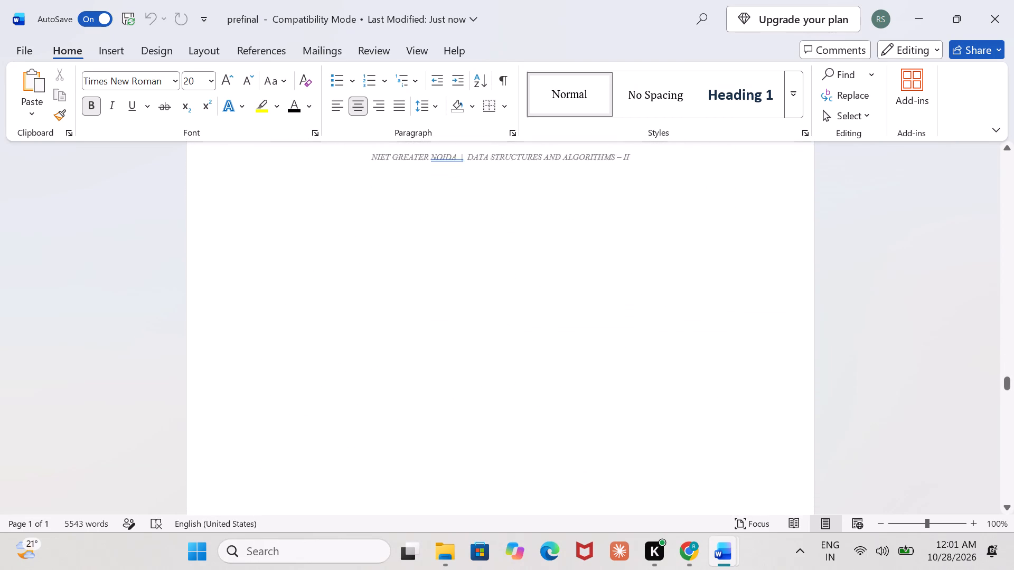
Remove the blank page before the 12. Recommended Solution Architecture heading.
scroll(421, 392, "down", 3)
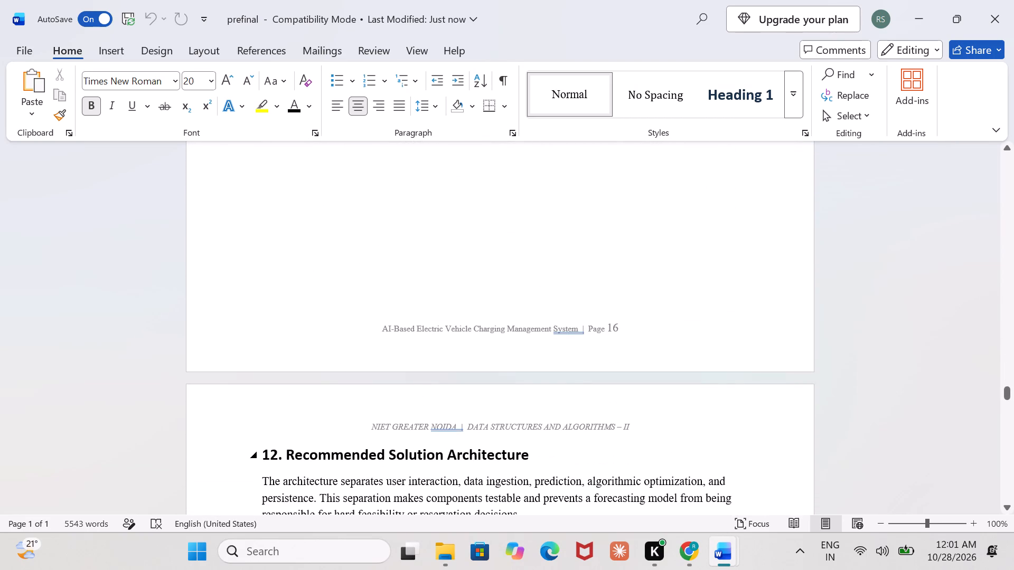
left_click(265, 453)
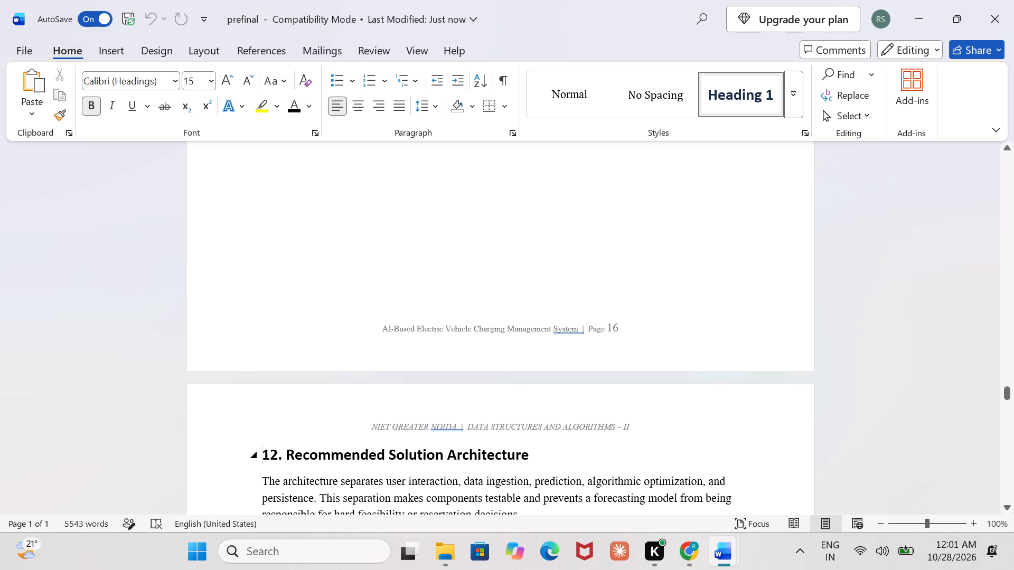
key("BackSpace")
Format the 12. Recommended Solution Architecture heading as bold at font size 15.
scroll(265, 453, "up", 1)
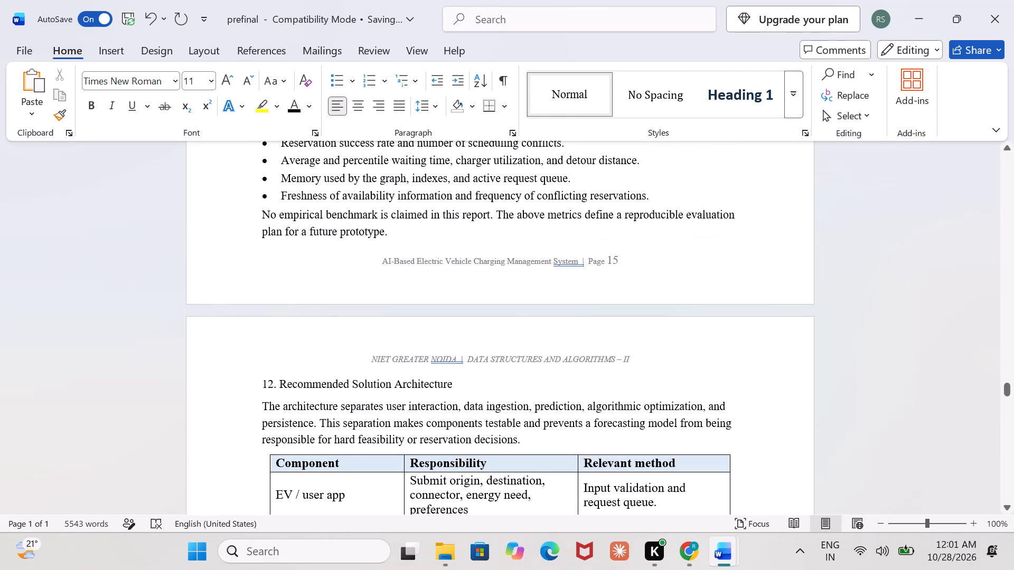
left_click_drag(455, 385, 264, 380)
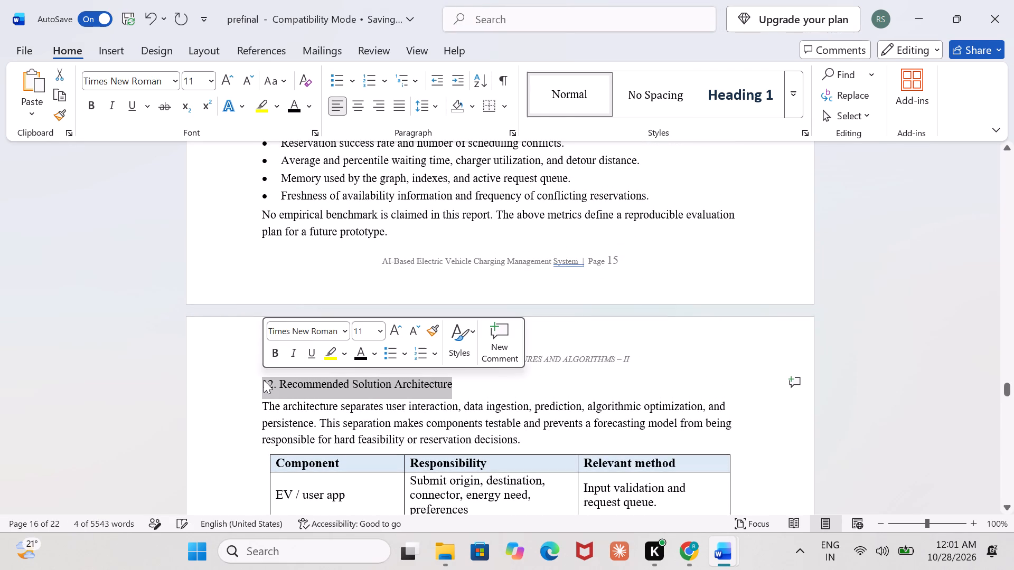
left_click(375, 327)
left_click(381, 328)
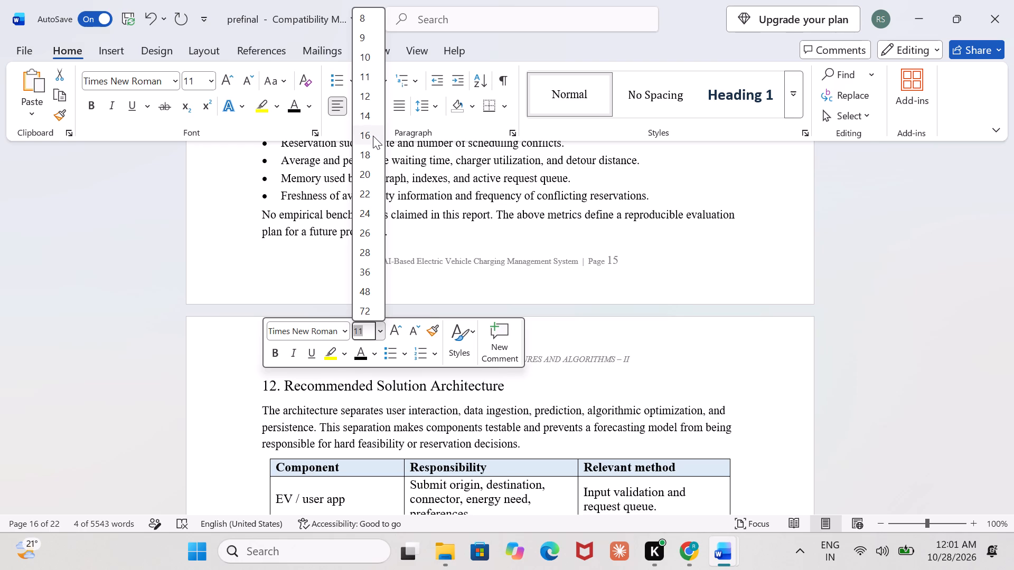
left_click(368, 327)
key("BackSpace")
key("6")
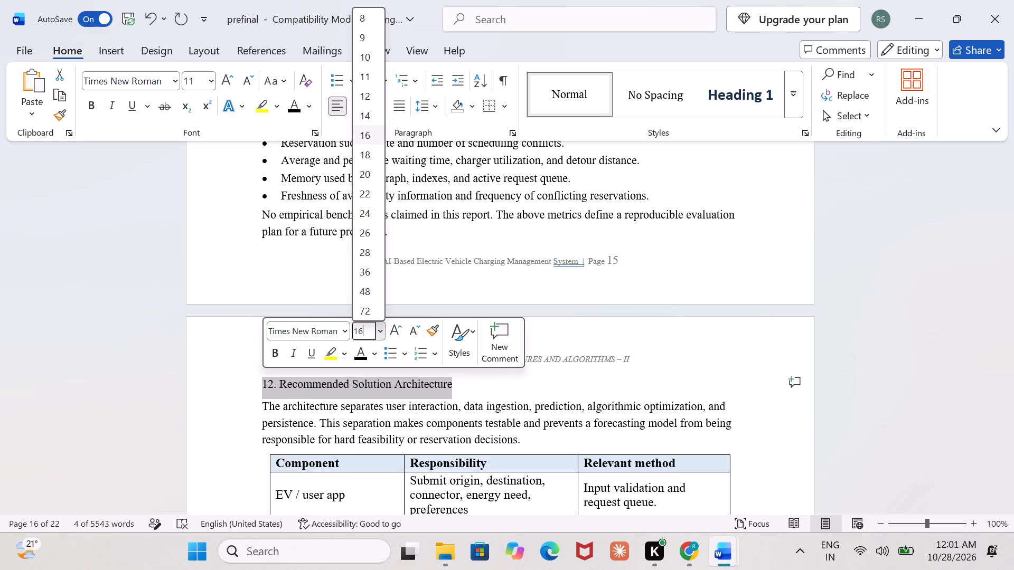
key("BackSpace")
key("5")
scroll(368, 327, "up", 1)
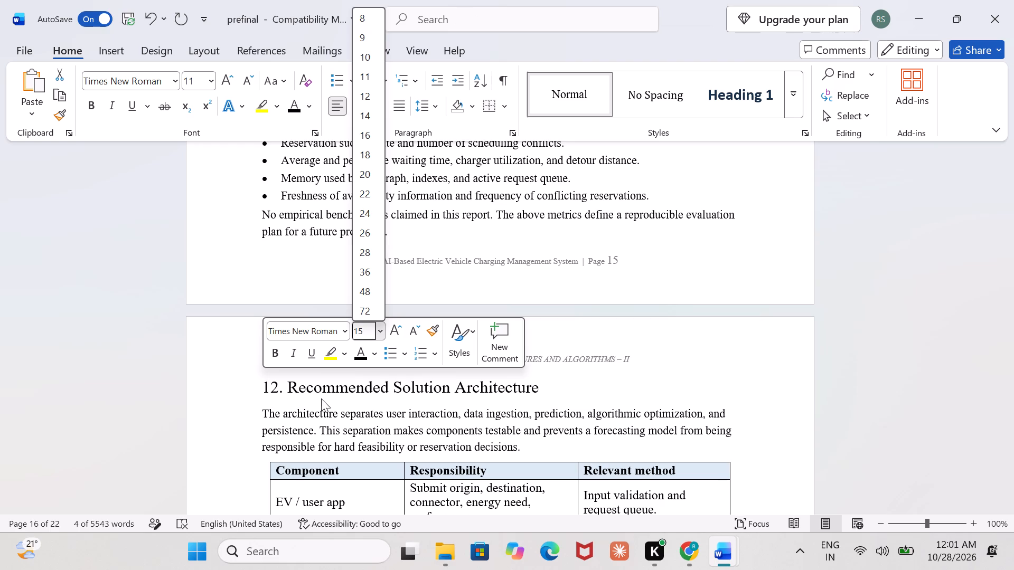
left_click(277, 354)
left_click(430, 443)
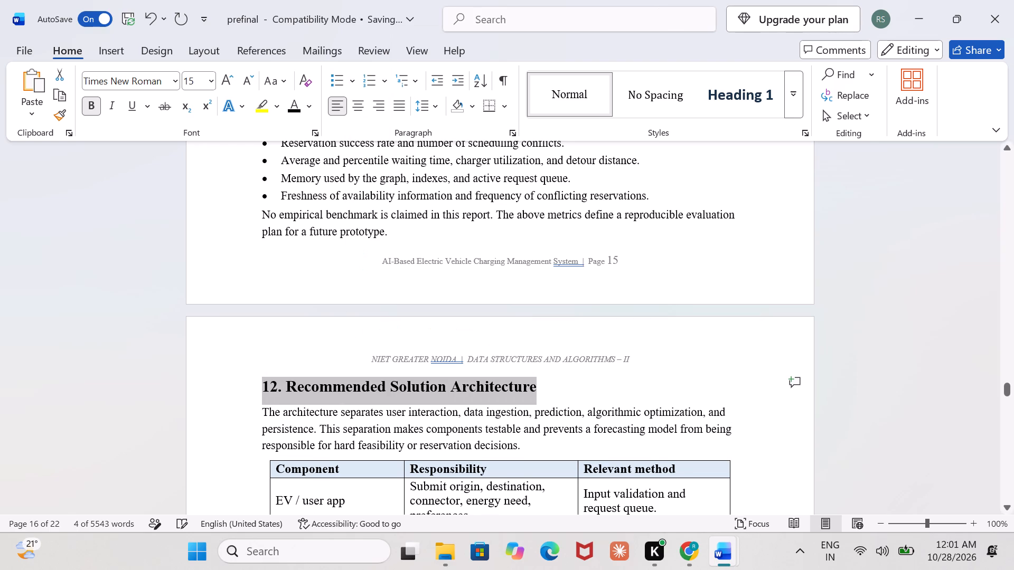
scroll(430, 443, "down", 3)
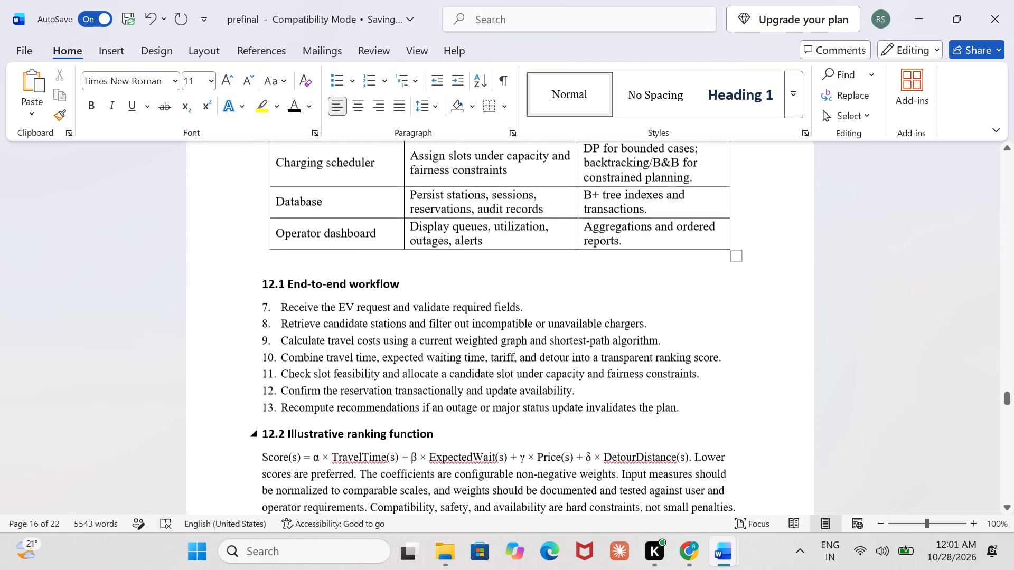
Remove the blank page before the 13. Industry Relevance and Applications heading.
scroll(430, 443, "down", 4)
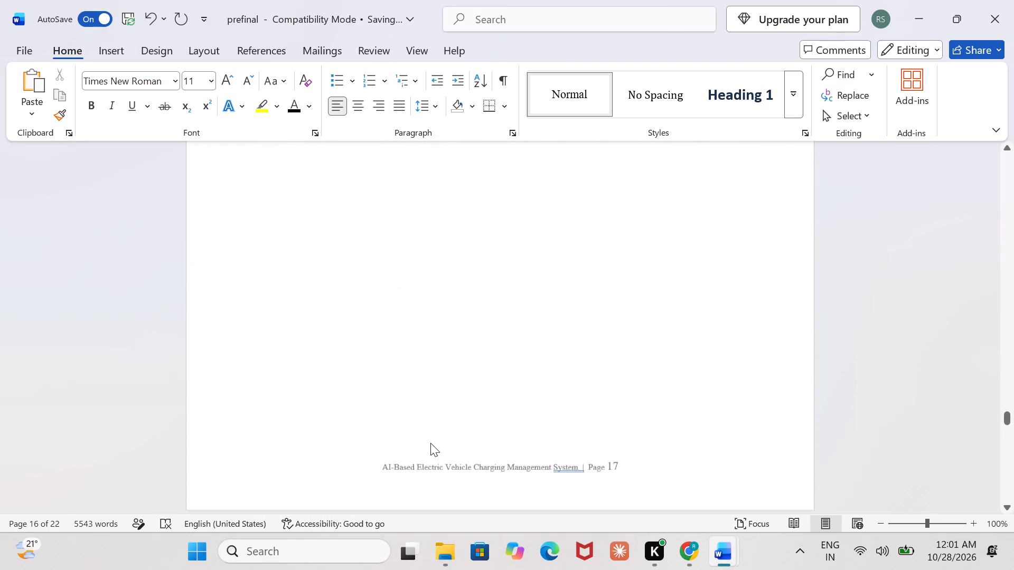
scroll(430, 443, "down", 2)
left_click(267, 396)
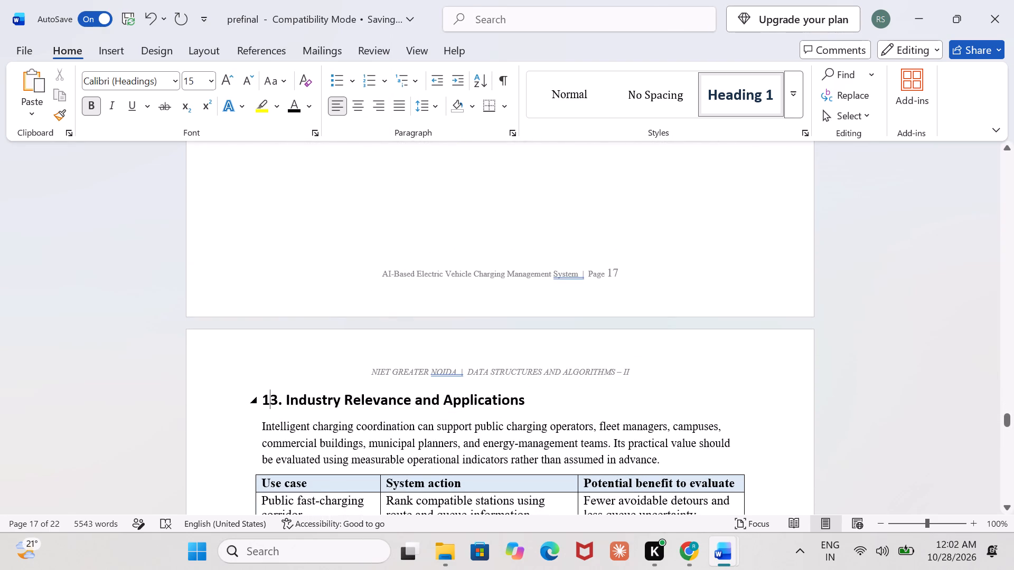
key("Left")
key("BackSpace")
key("BackSpace")
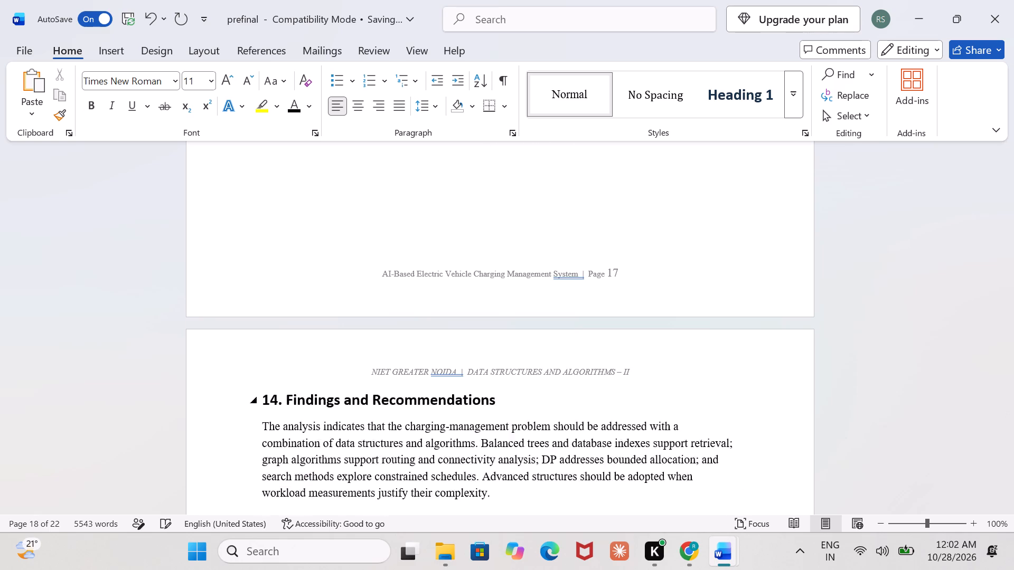
Format the 13. Industry Relevance and Applications heading as bold at font size 15.
scroll(335, 396, "up", 1)
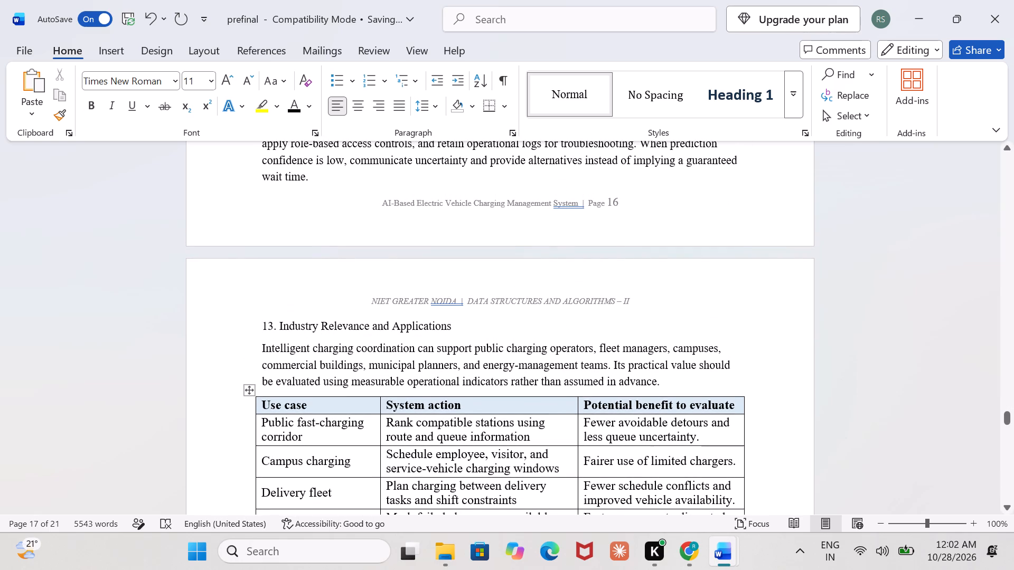
left_click_drag(453, 324, 268, 322)
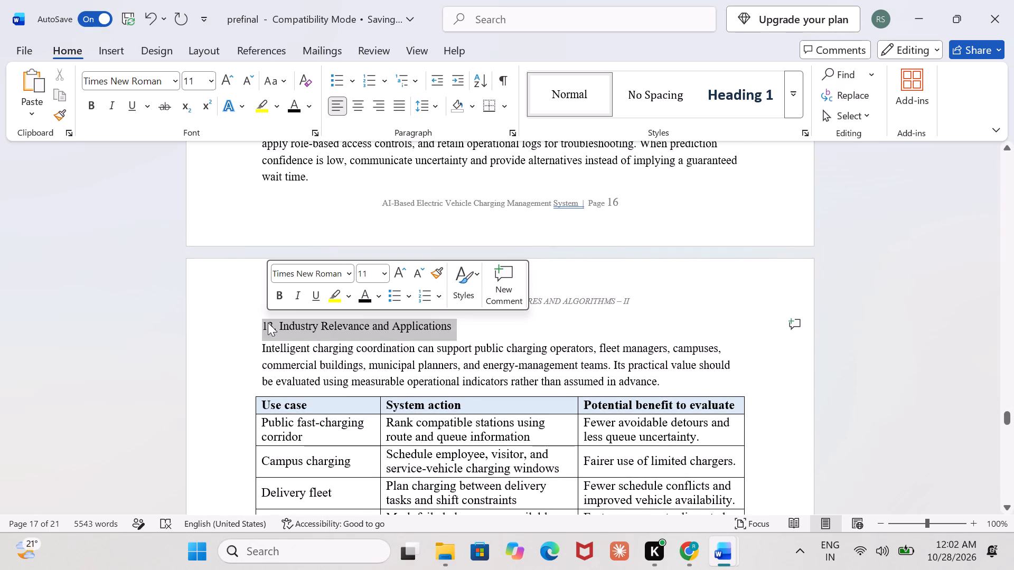
left_click(353, 237)
left_click_drag(467, 330, 260, 320)
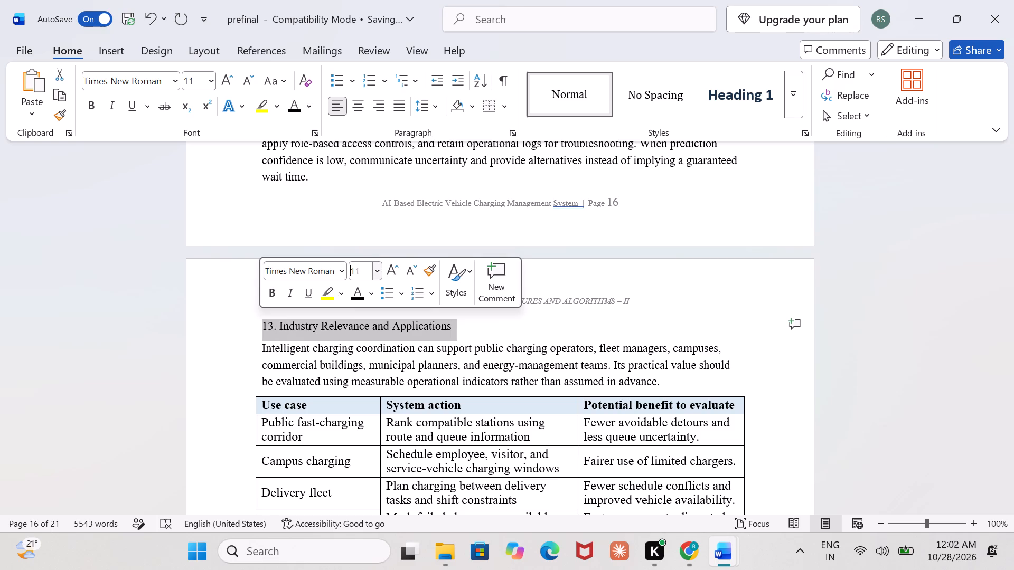
left_click(365, 271)
key("BackSpace")
type("15")
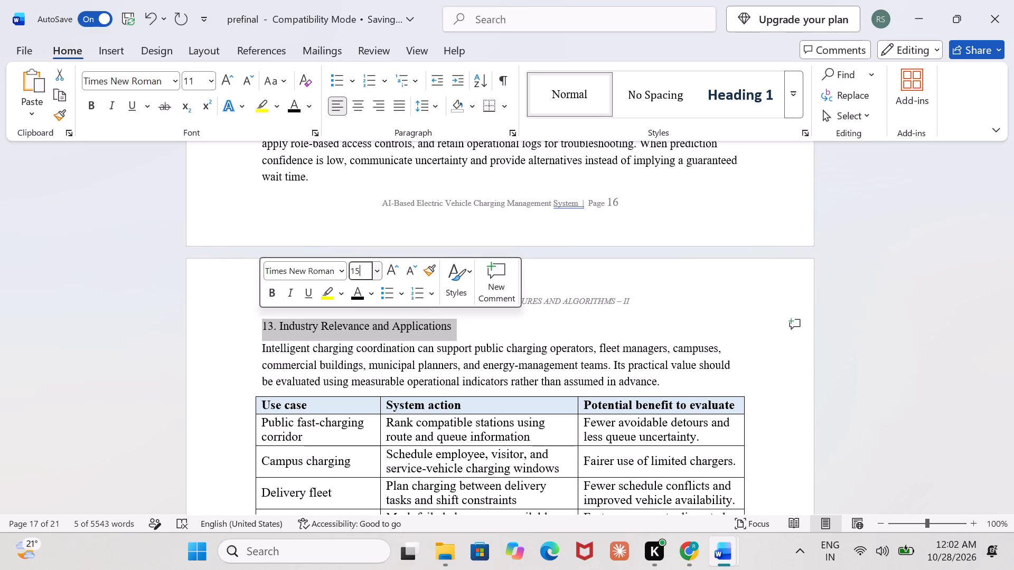
left_click(275, 283)
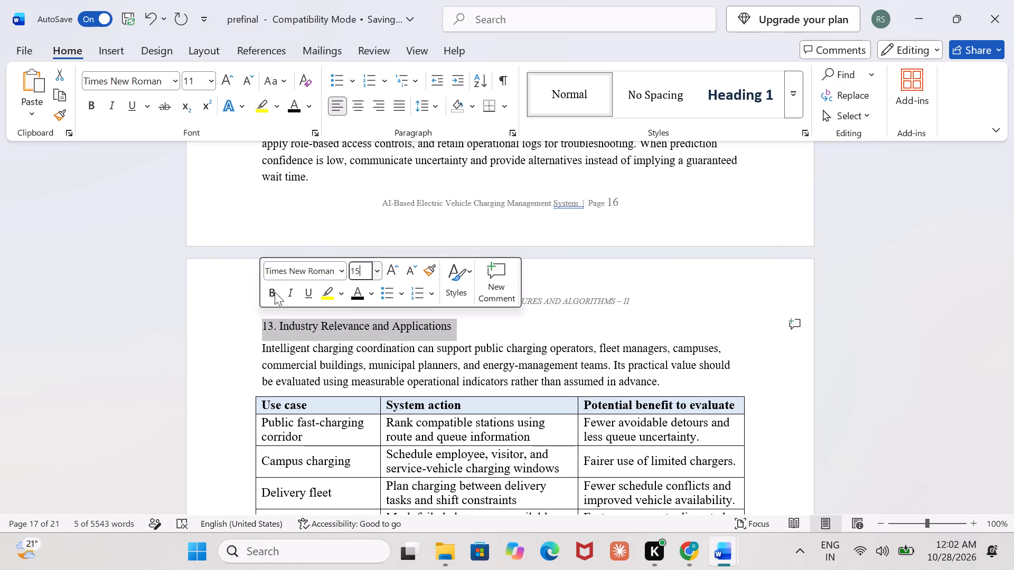
left_click(275, 292)
left_click(473, 345)
Check the pages after section 13 for page gaps and remove the blank page before the 16. References heading.
scroll(473, 345, "down", 2)
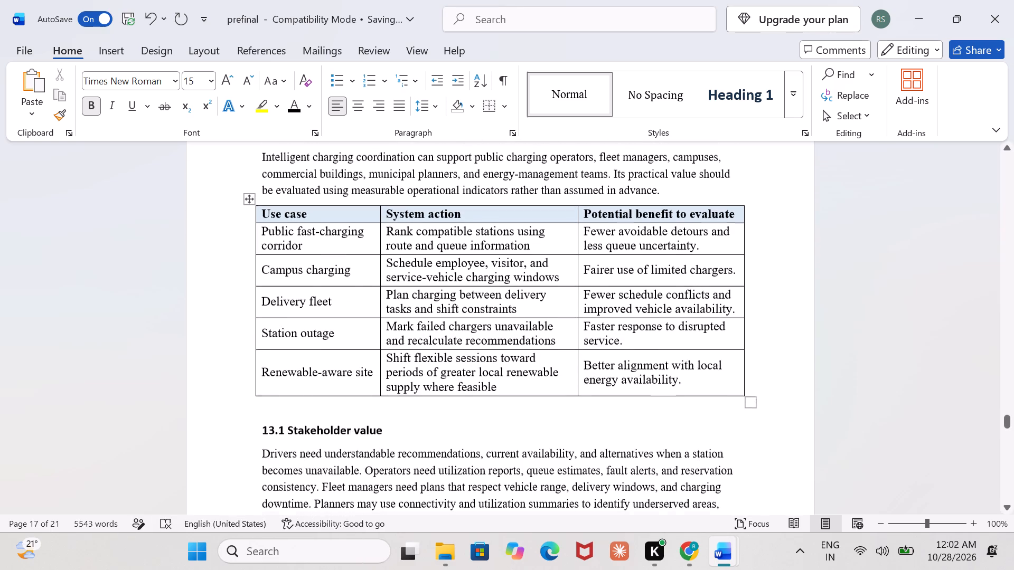
scroll(473, 345, "down", 3)
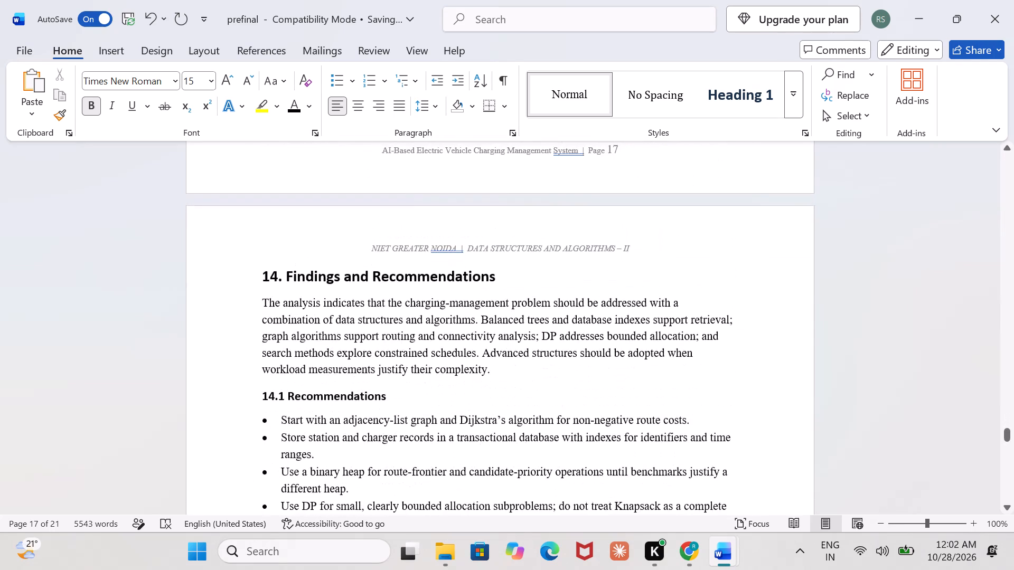
scroll(475, 349, "down", 1)
scroll(475, 349, "up", 2)
scroll(475, 349, "down", 1)
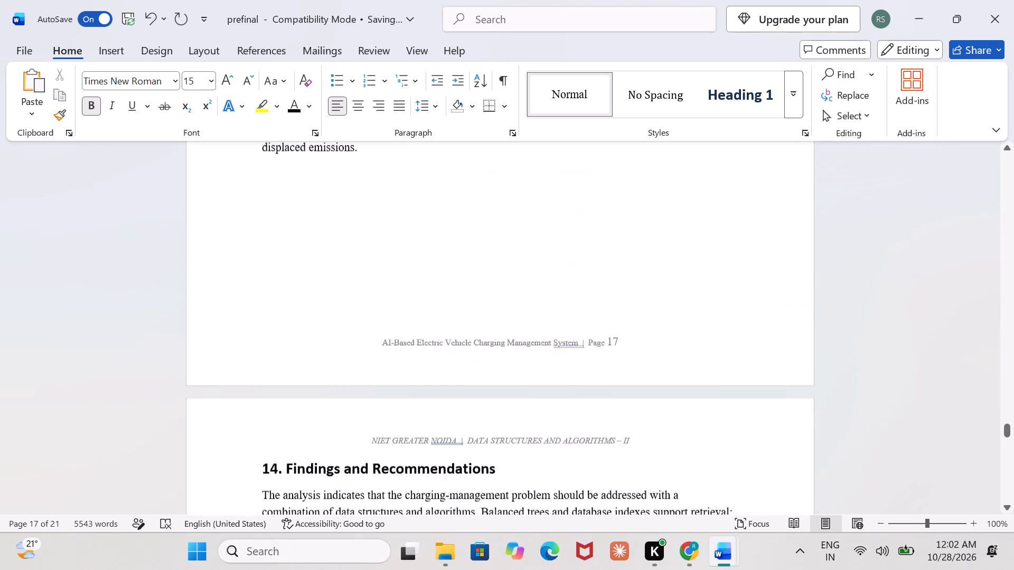
scroll(475, 349, "down", 2)
scroll(475, 349, "up", 1)
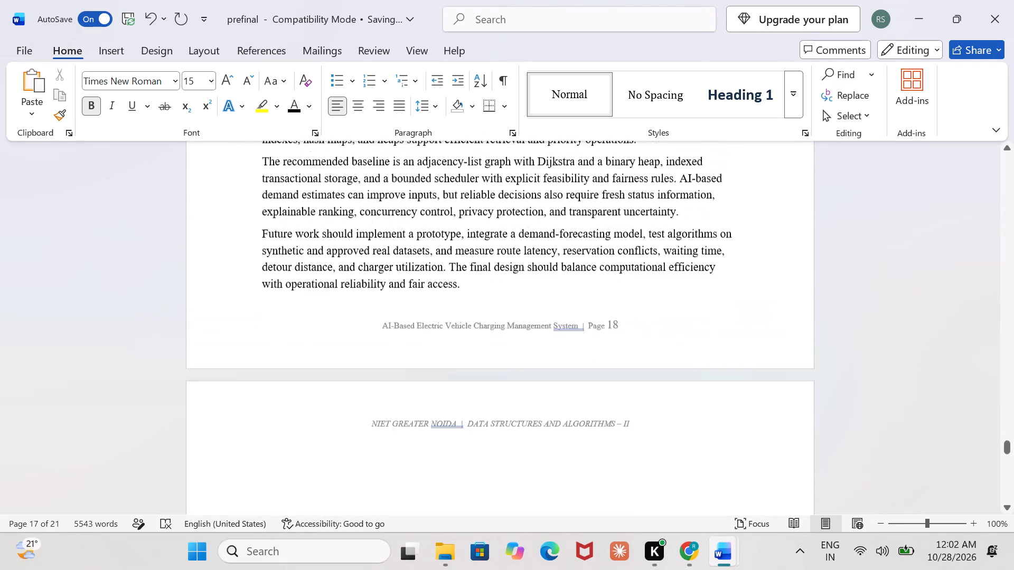
scroll(475, 349, "up", 3)
scroll(475, 349, "down", 4)
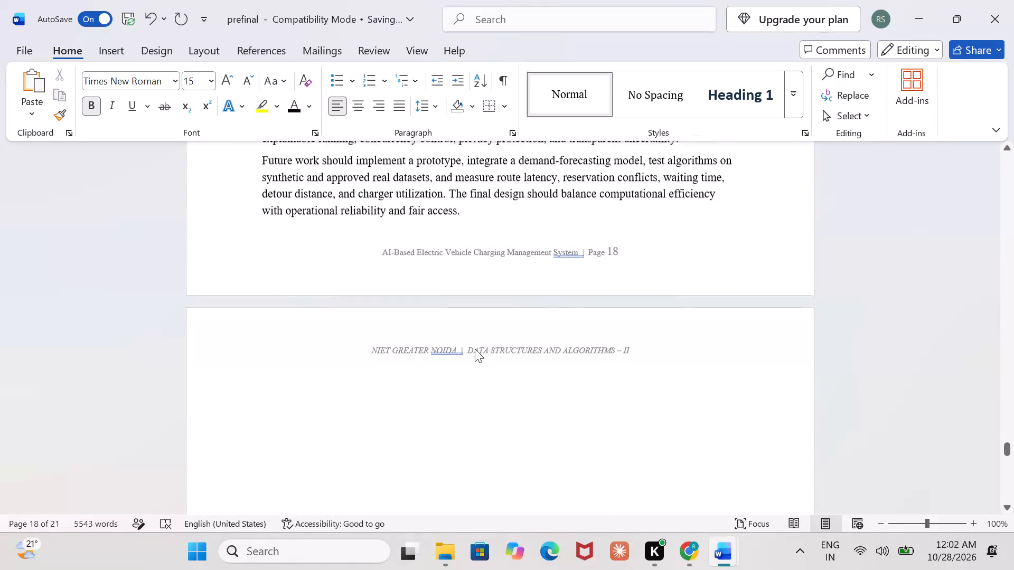
scroll(475, 349, "down", 3)
scroll(475, 349, "up", 1)
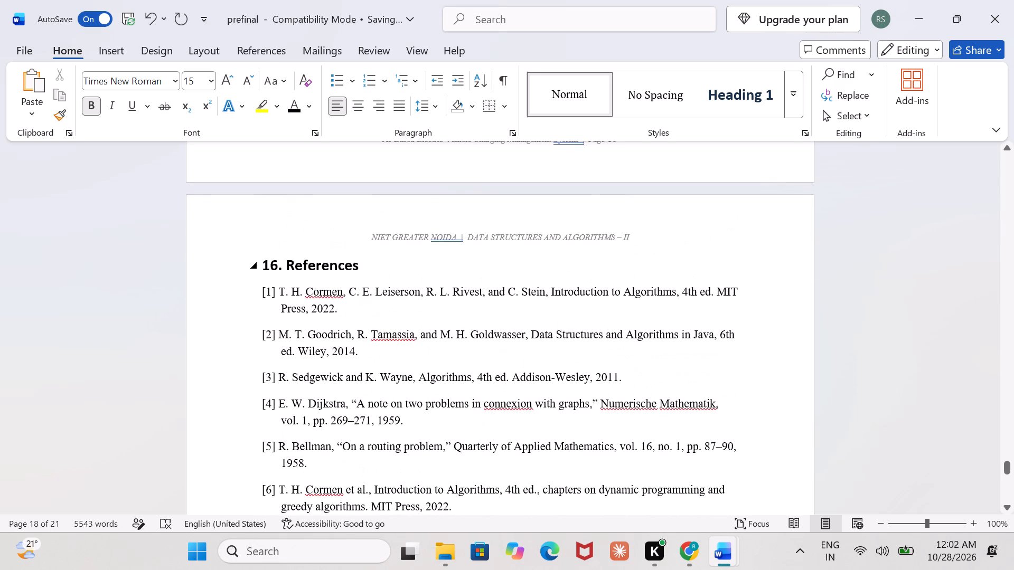
left_click(260, 271)
key("BackSpace")
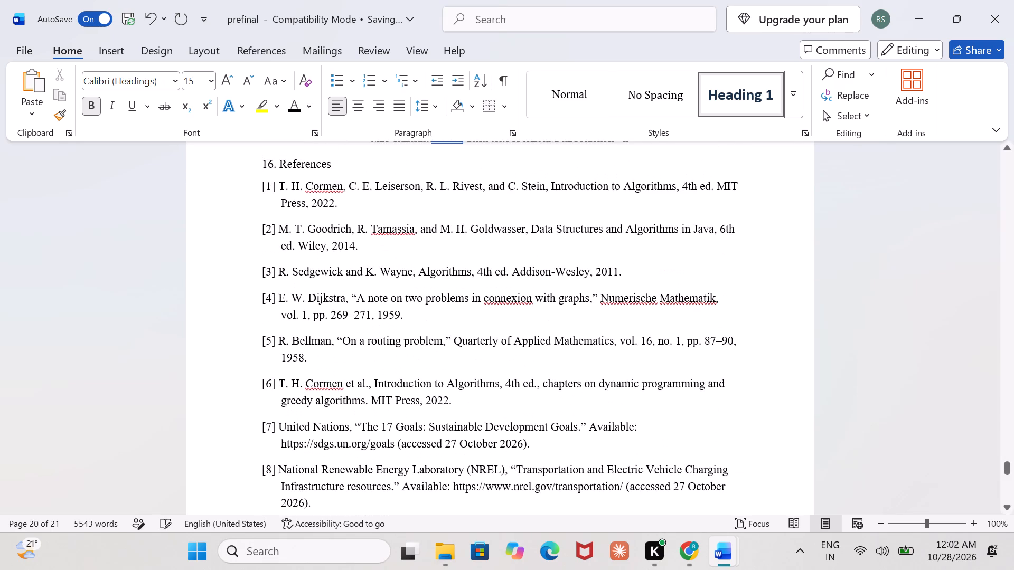
Format the 16. References heading as bold at font size 15.
scroll(260, 271, "up", 2)
left_click_drag(335, 310, 285, 313)
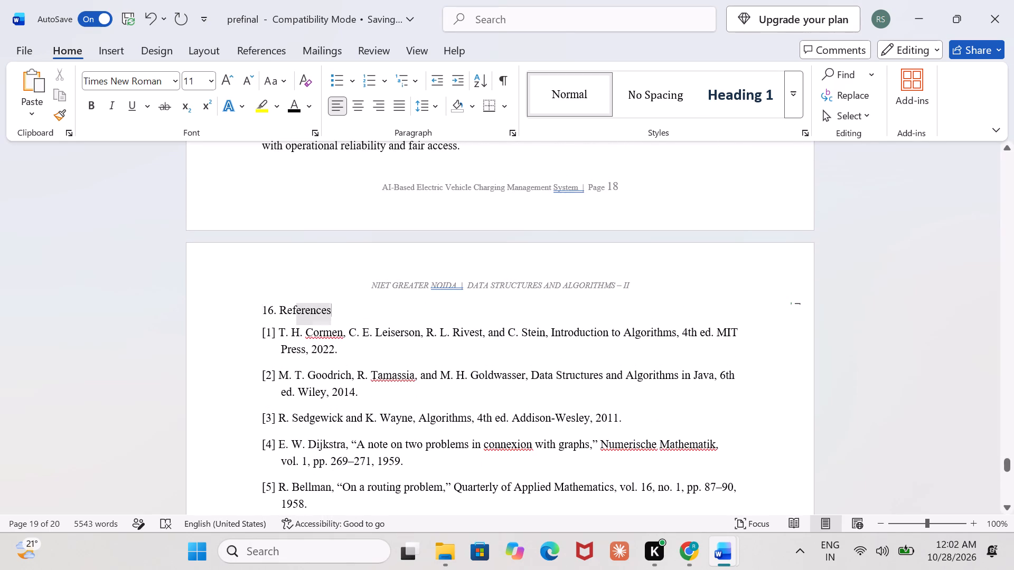
left_click_drag(285, 313, 257, 309)
left_click(266, 277)
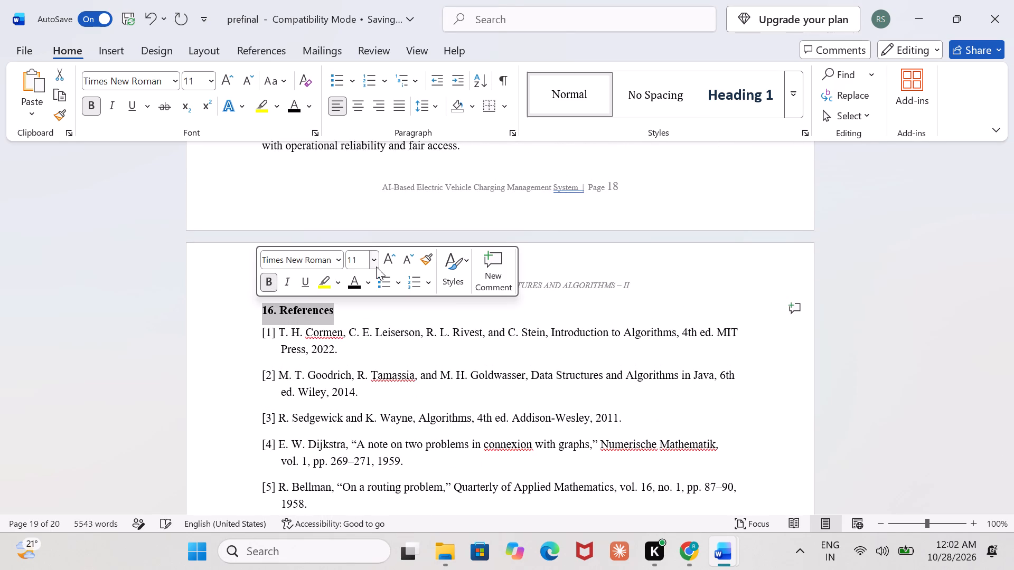
left_click(356, 260)
key("BackSpace")
type("15")
left_click(588, 302)
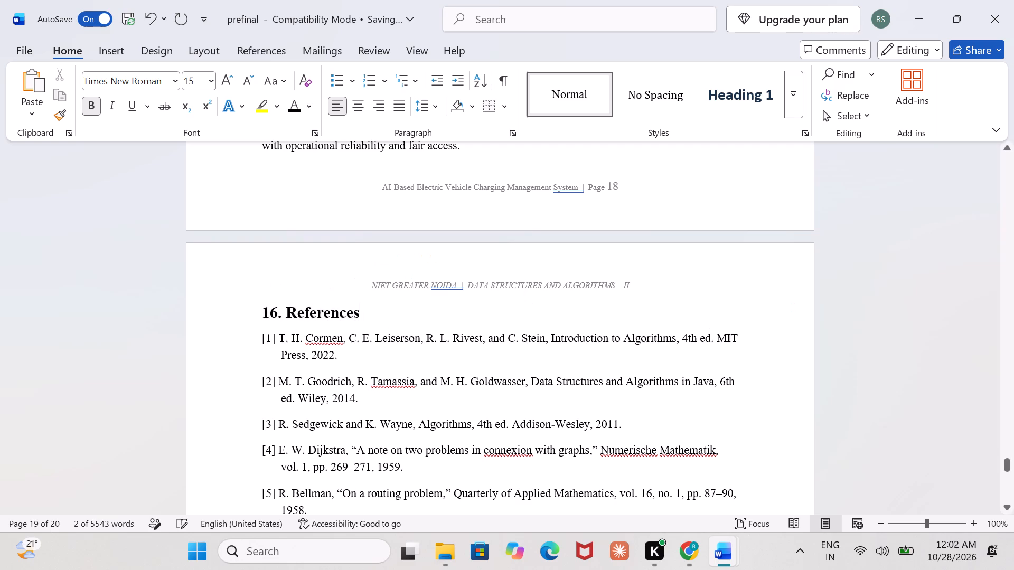
Check the references and appendices through the end of the report and skim back to the cover page for leftover page gaps.
scroll(588, 302, "down", 3)
scroll(588, 302, "up", 2)
scroll(588, 302, "down", 1)
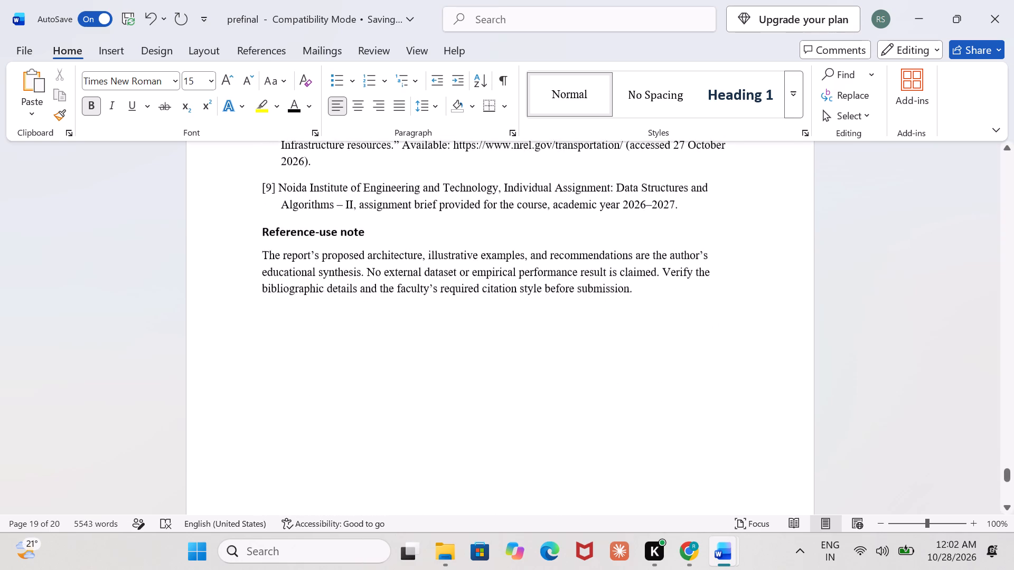
scroll(588, 302, "down", 3)
scroll(475, 360, "down", 1)
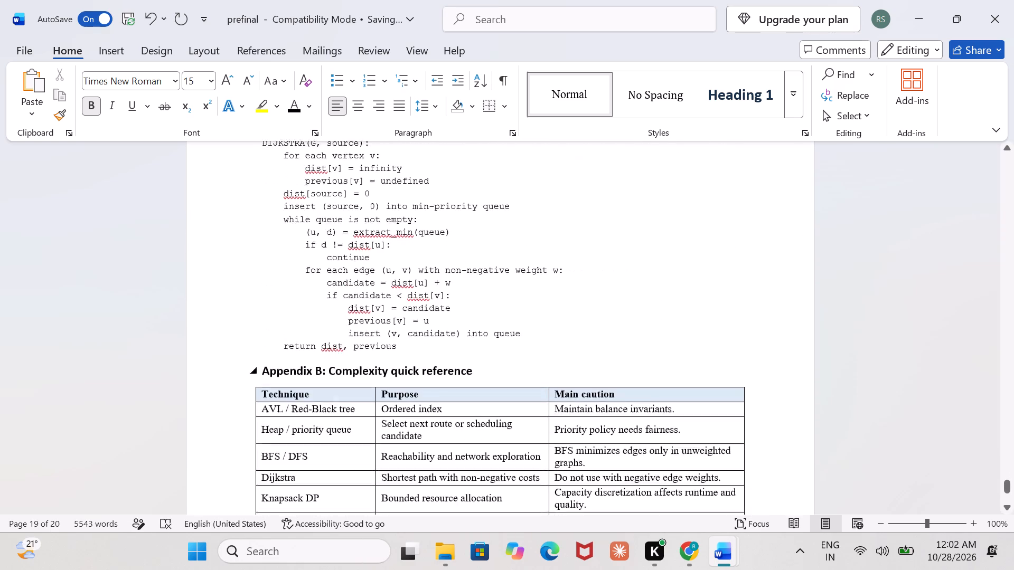
scroll(475, 360, "down", 4)
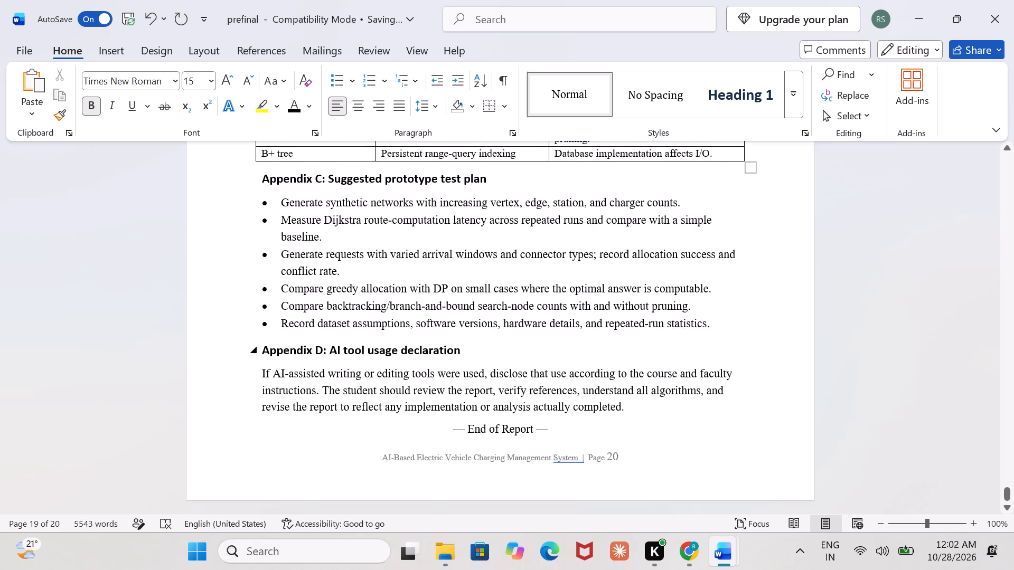
scroll(475, 360, "up", 10)
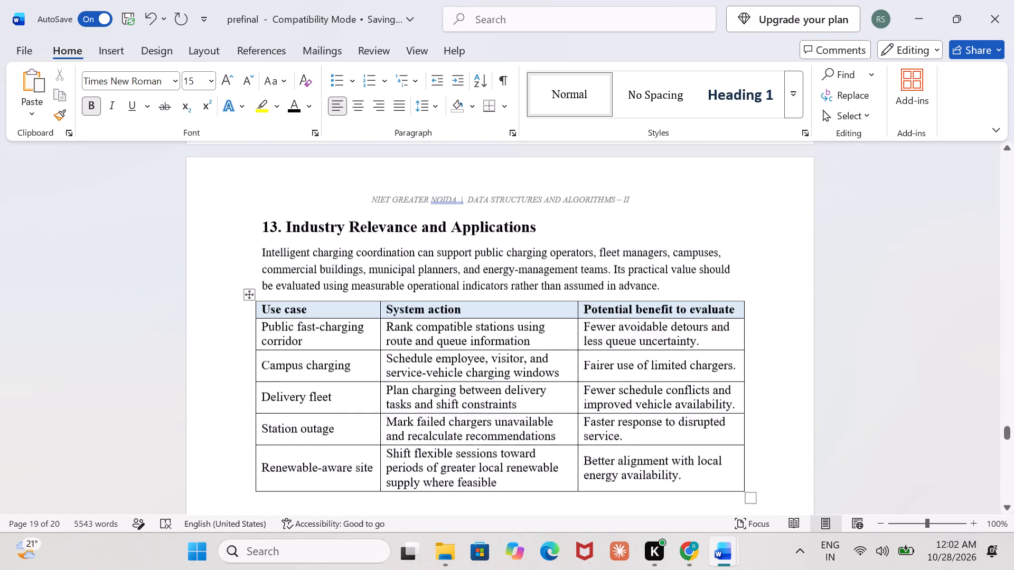
scroll(475, 360, "up", 9)
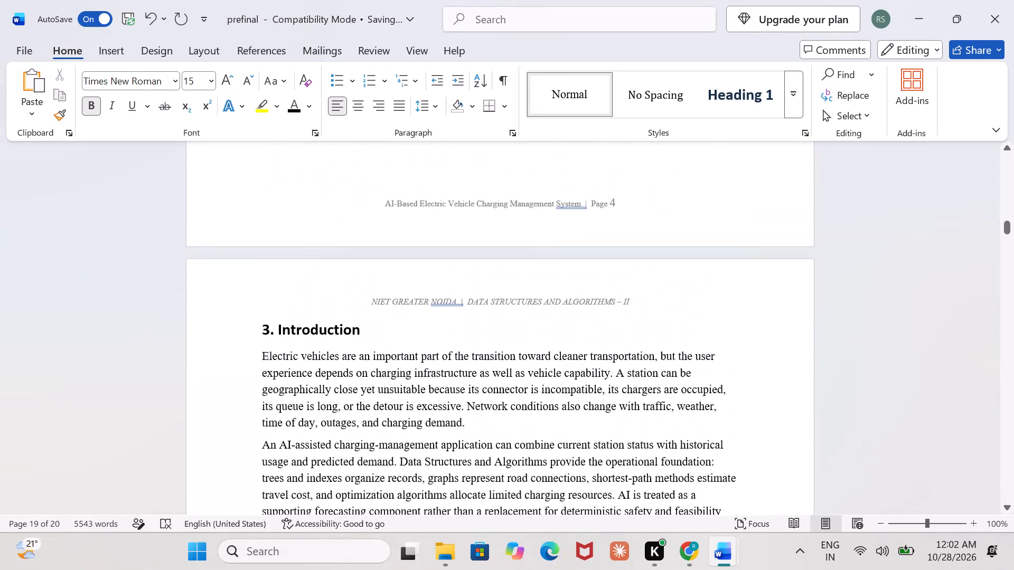
scroll(475, 360, "up", 3)
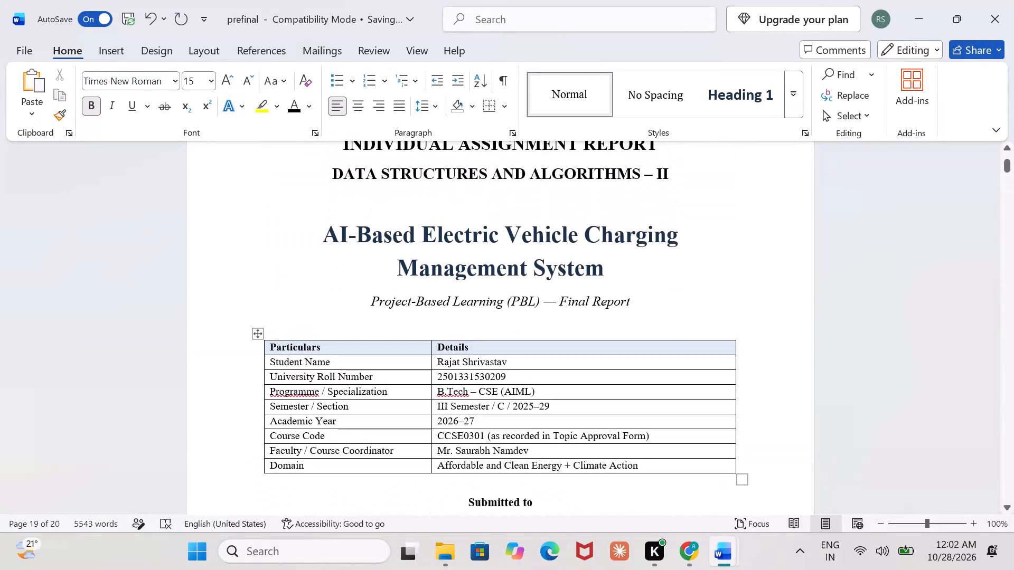
scroll(502, 457, "up", 1)
Replace the hyphen in "AI-assisted" with a space in the third paragraph of the 2. Student Declaration section.
scroll(502, 457, "down", 1)
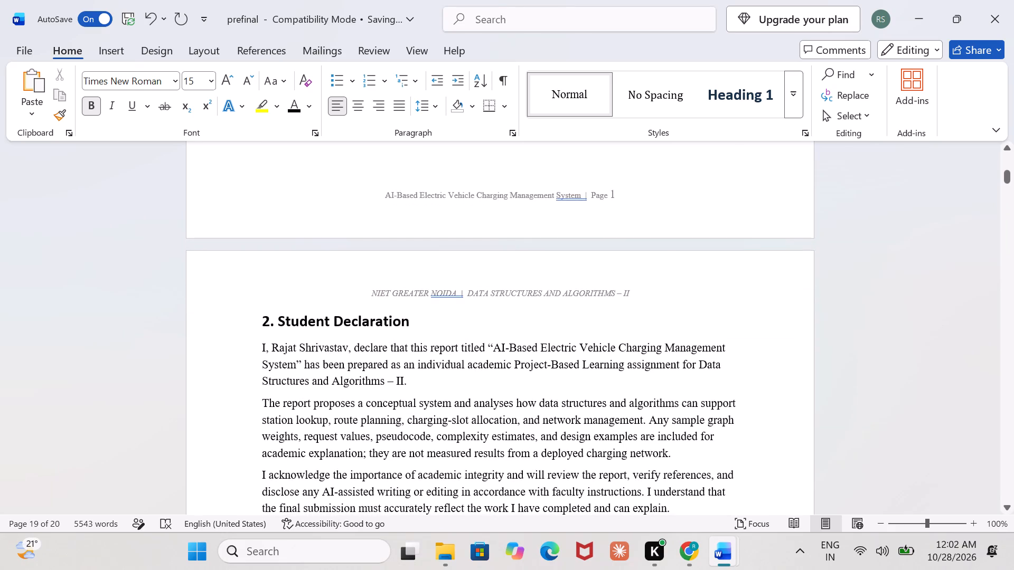
scroll(499, 429, "down", 2)
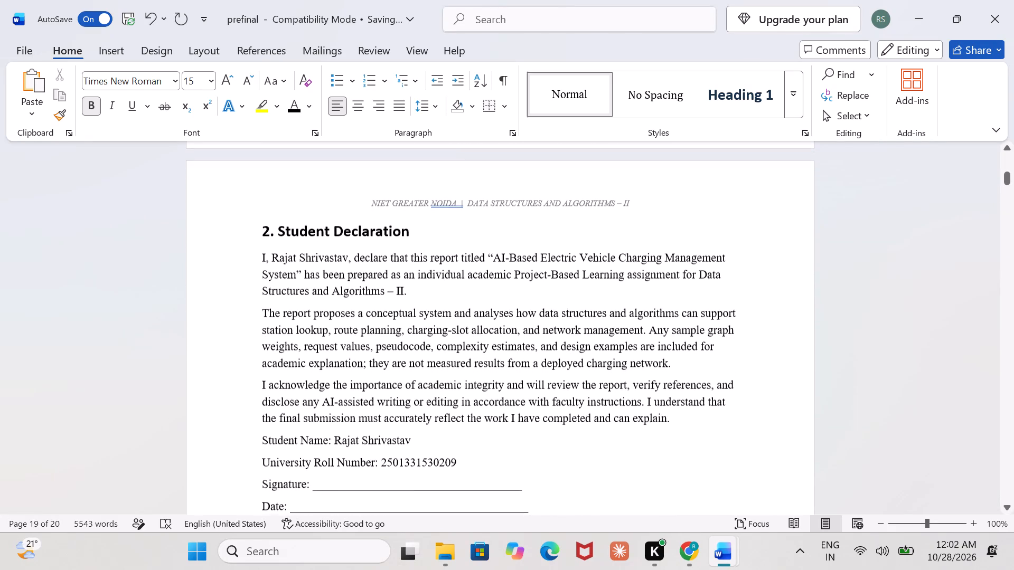
scroll(499, 429, "down", 2)
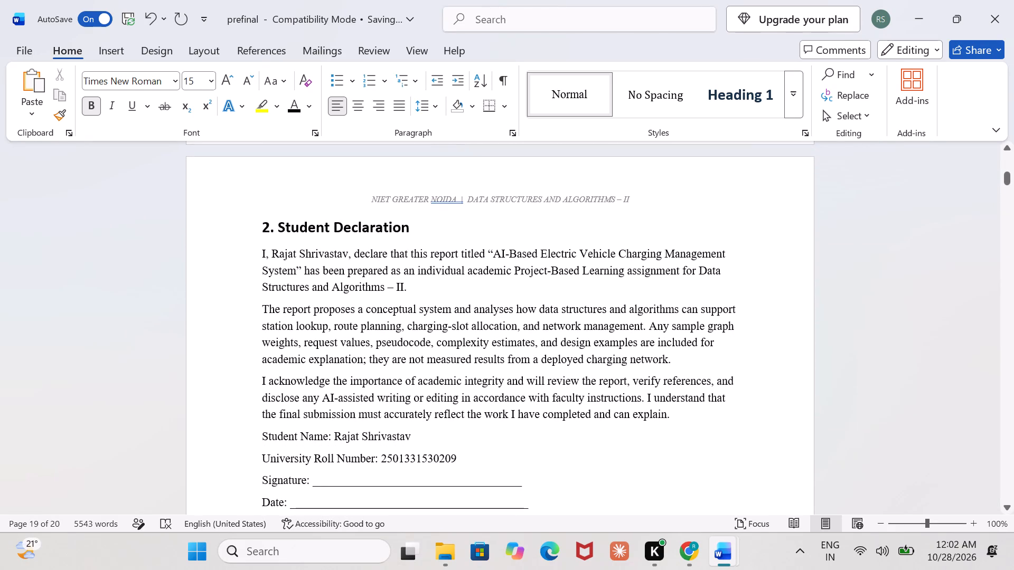
scroll(499, 429, "down", 3)
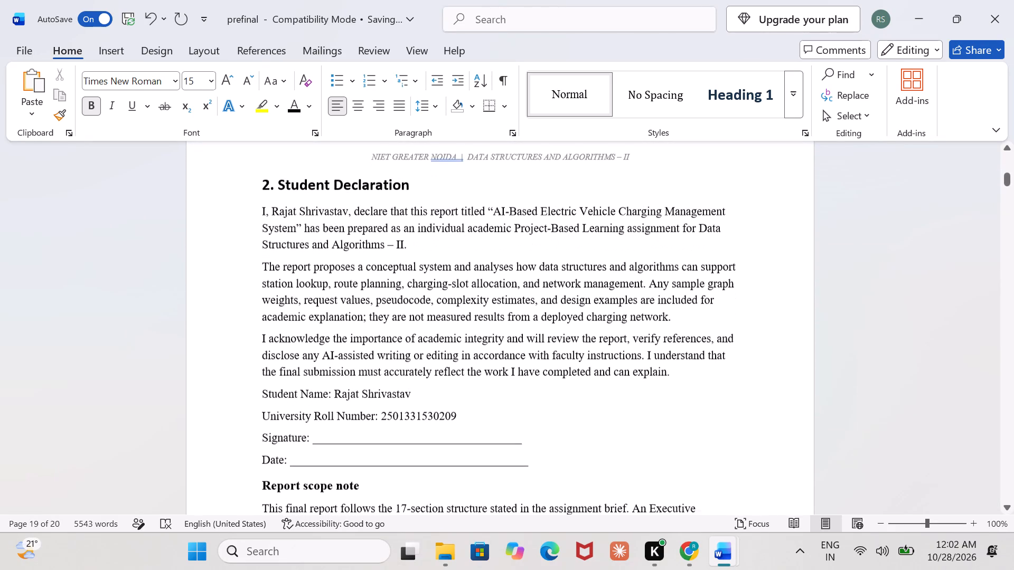
scroll(499, 429, "down", 2)
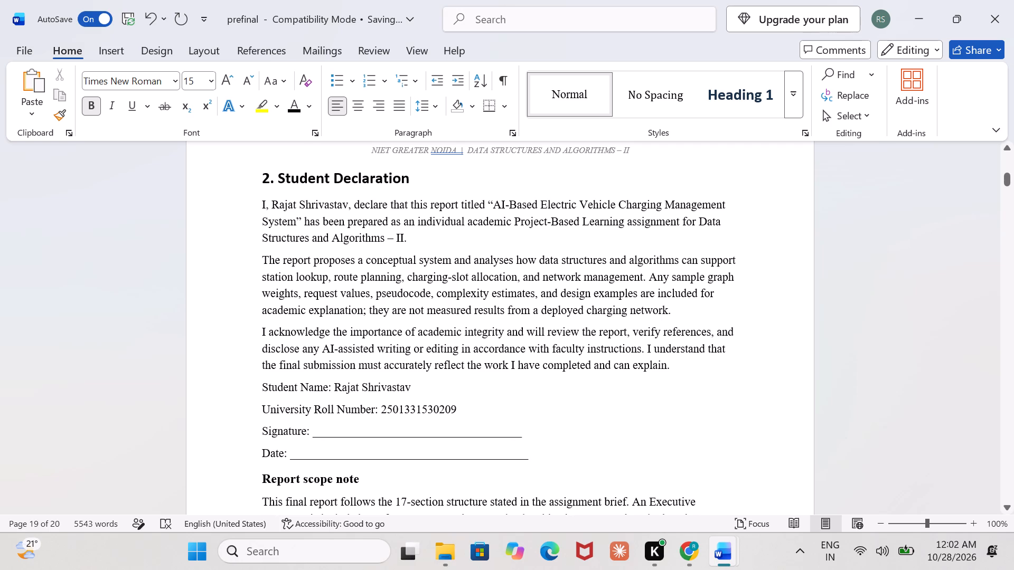
left_click(339, 349)
key("BackSpace")
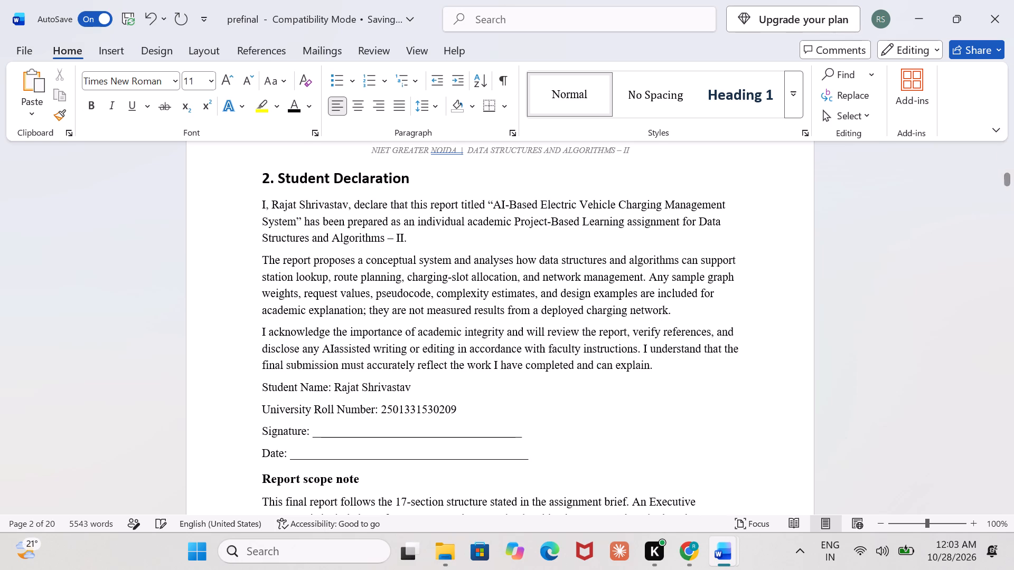
key("space")
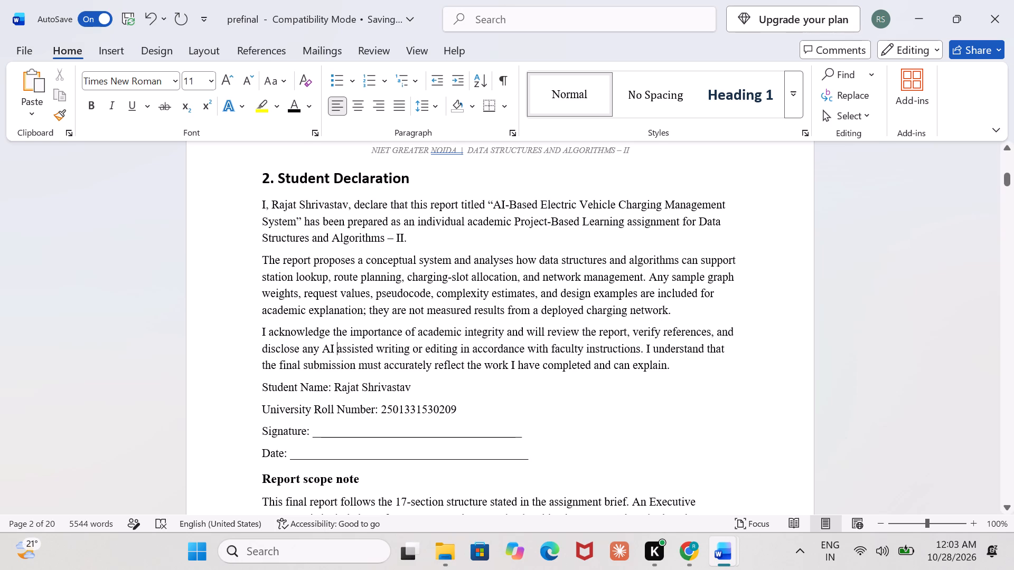
Replace the dashes after "binary heaps" and "Advanced structures" with spaces in the third paragraph of the Executive Summary.
scroll(477, 406, "down", 1)
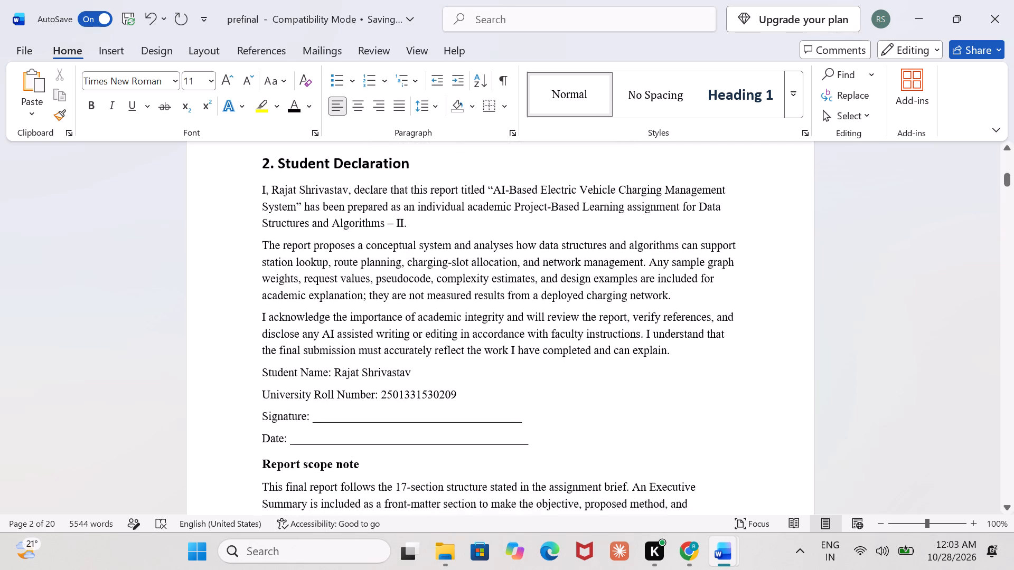
scroll(477, 406, "down", 2)
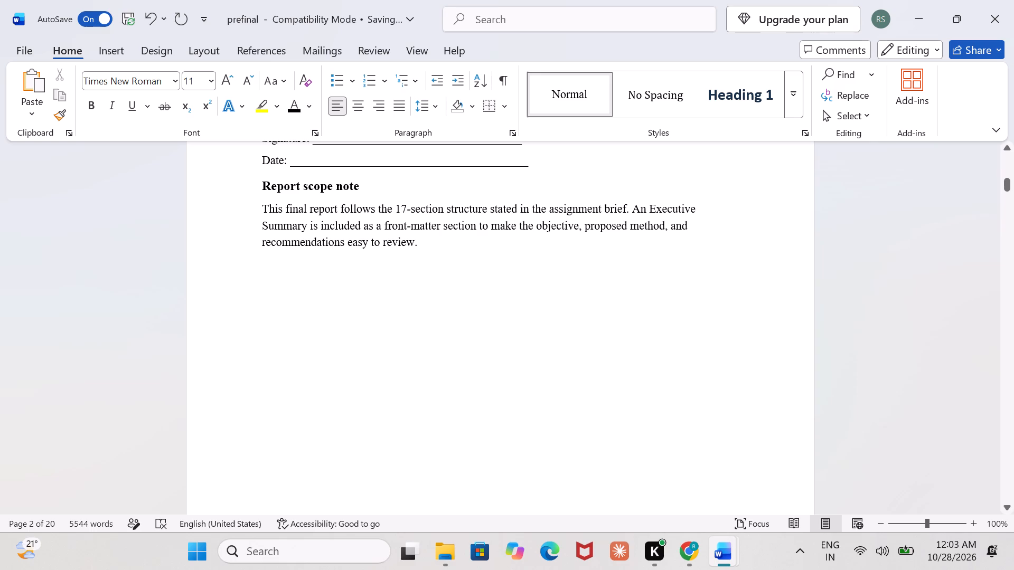
left_click(413, 208)
scroll(413, 208, "down", 4)
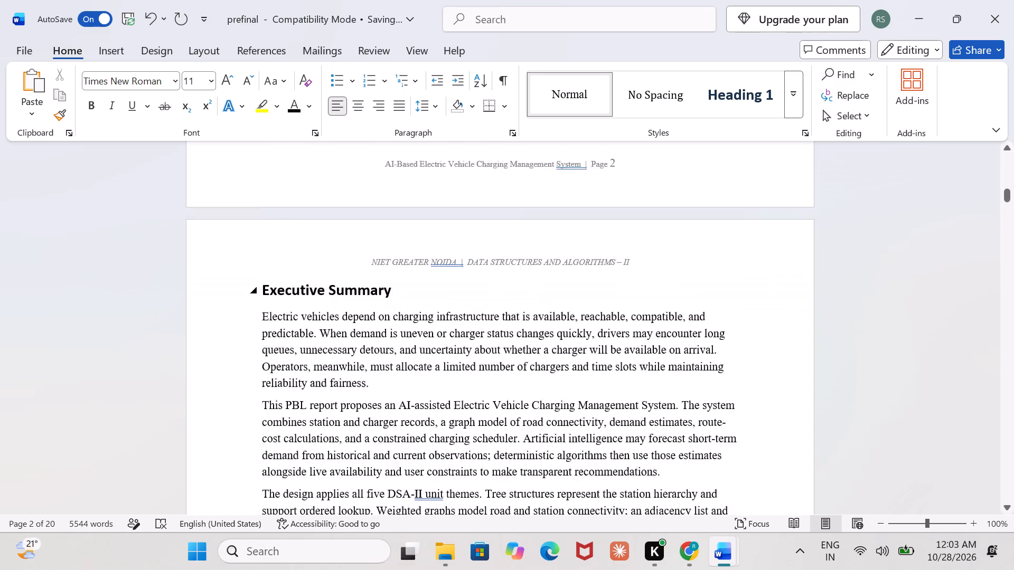
scroll(413, 208, "down", 2)
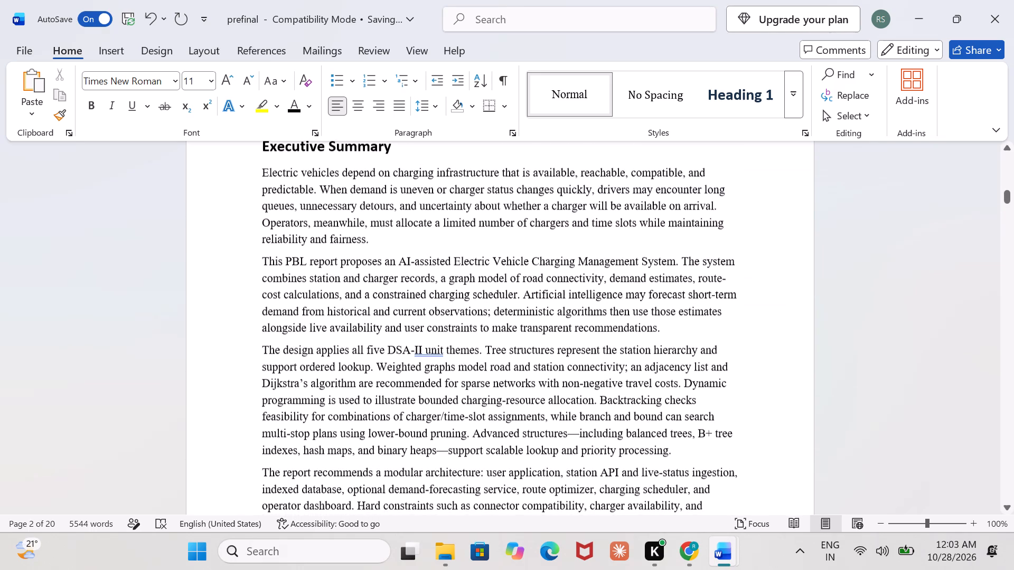
scroll(413, 208, "down", 2)
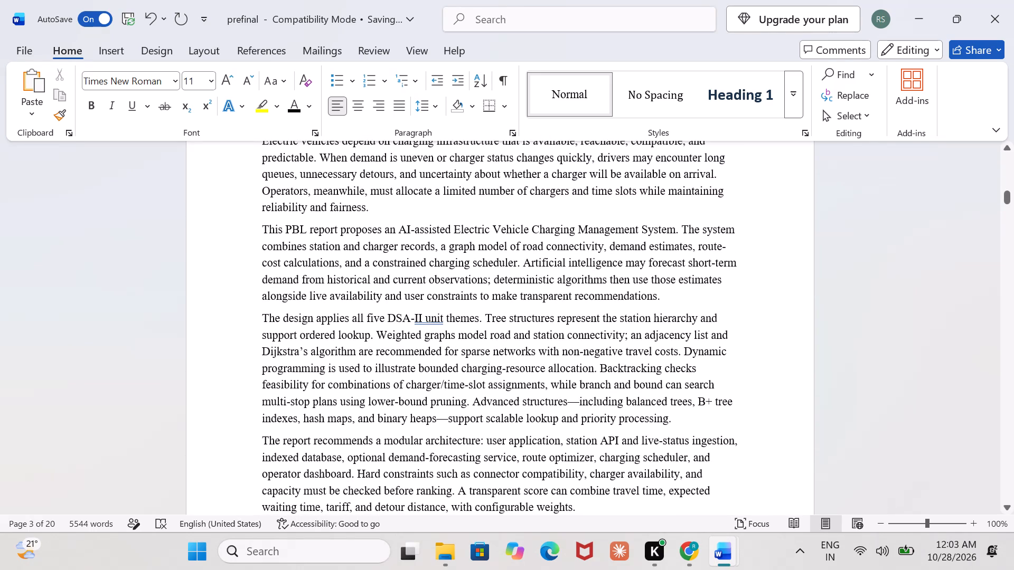
scroll(430, 256, "down", 1)
scroll(430, 326, "down", 1)
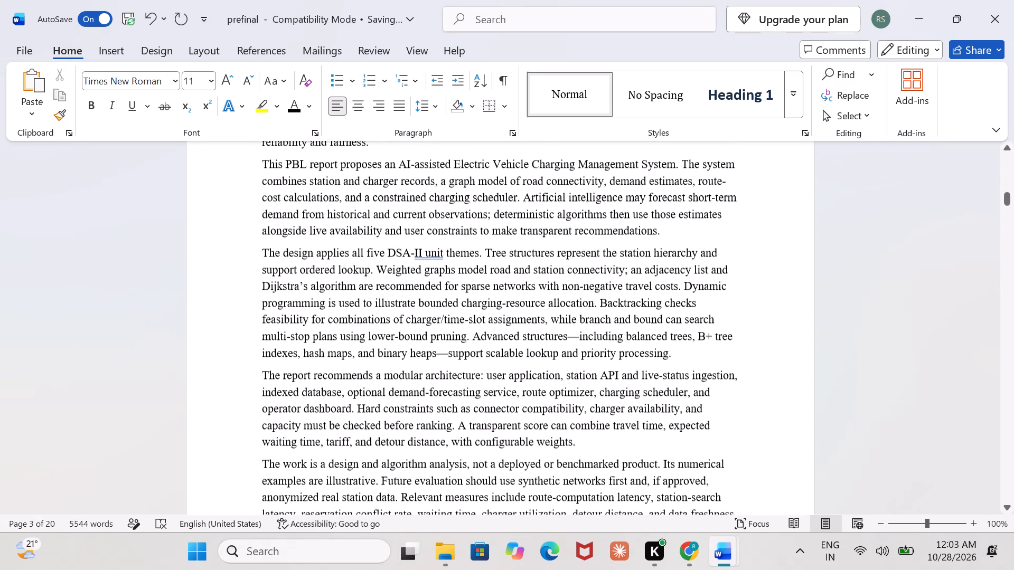
scroll(430, 326, "down", 1)
left_click(449, 350)
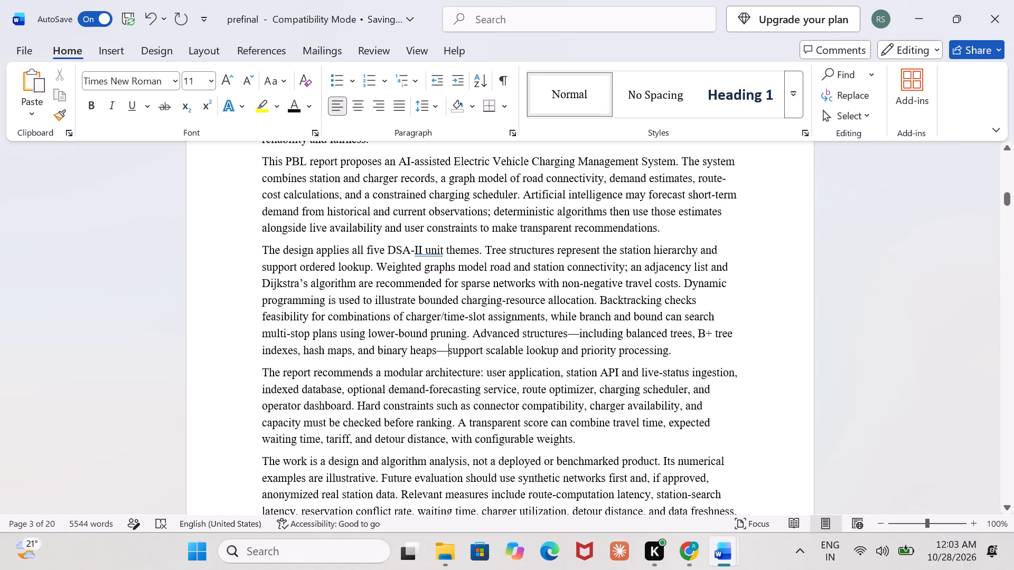
key("BackSpace")
key("space")
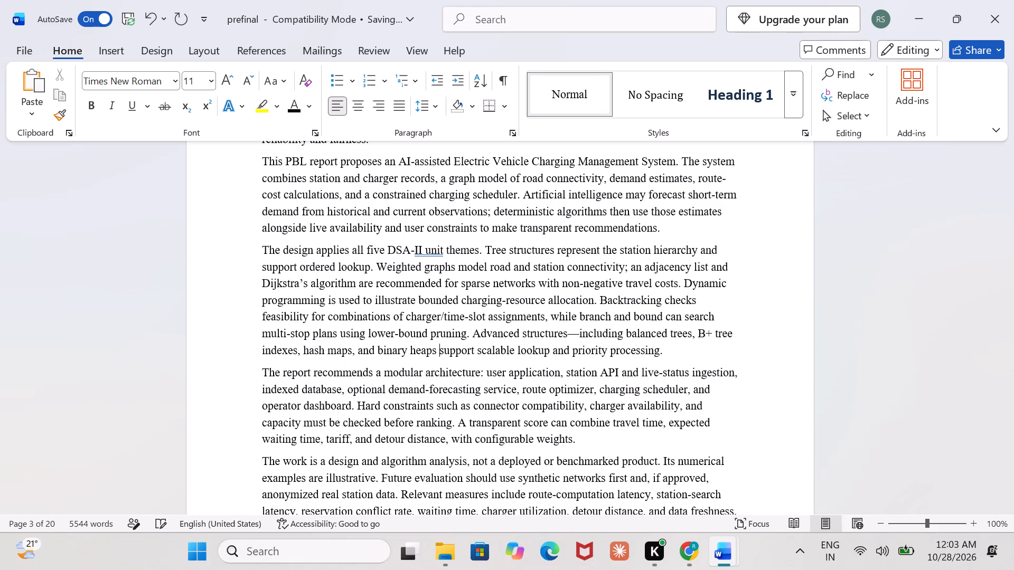
left_click(578, 335)
key("BackSpace")
key("space")
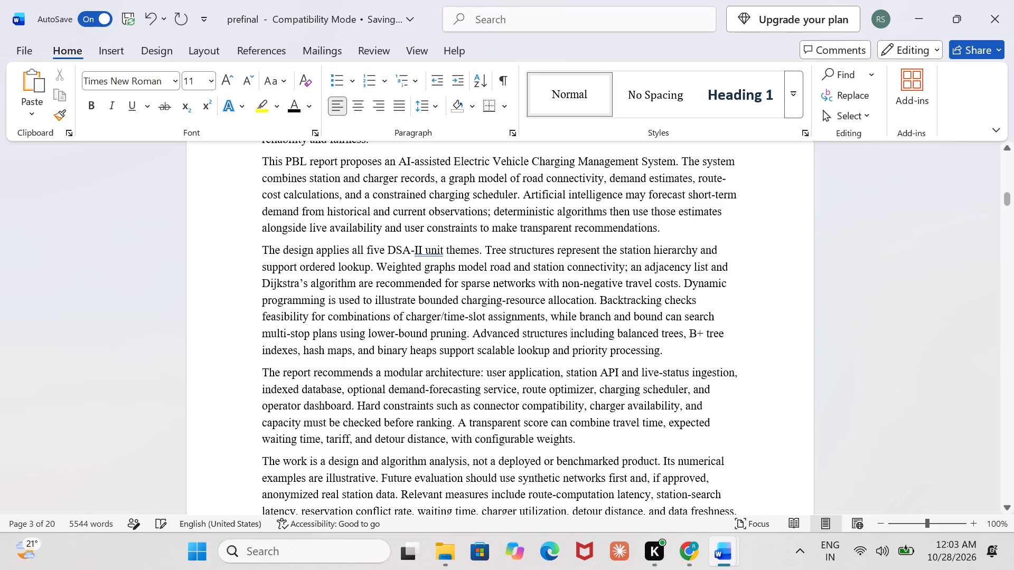
Replace the hyphen in "lower-bound pruning" with a space in the Executive Summary's third paragraph.
scroll(686, 435, "down", 1)
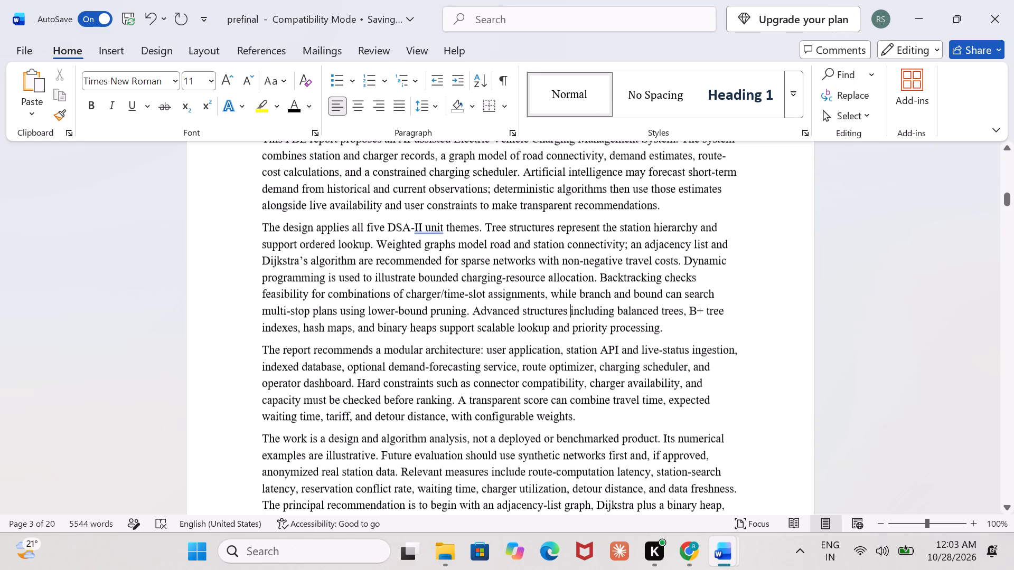
scroll(686, 435, "down", 2)
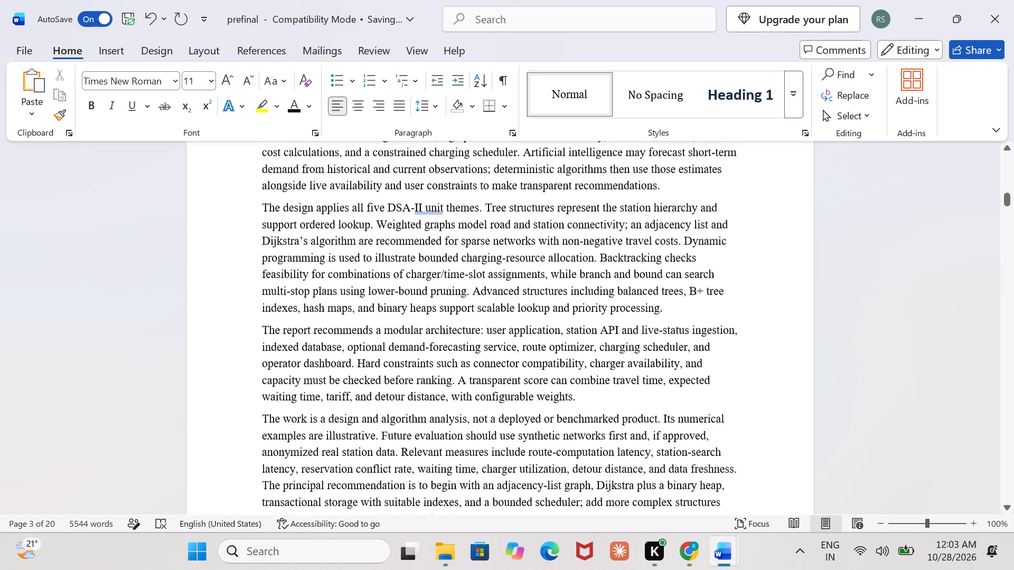
left_click(399, 283)
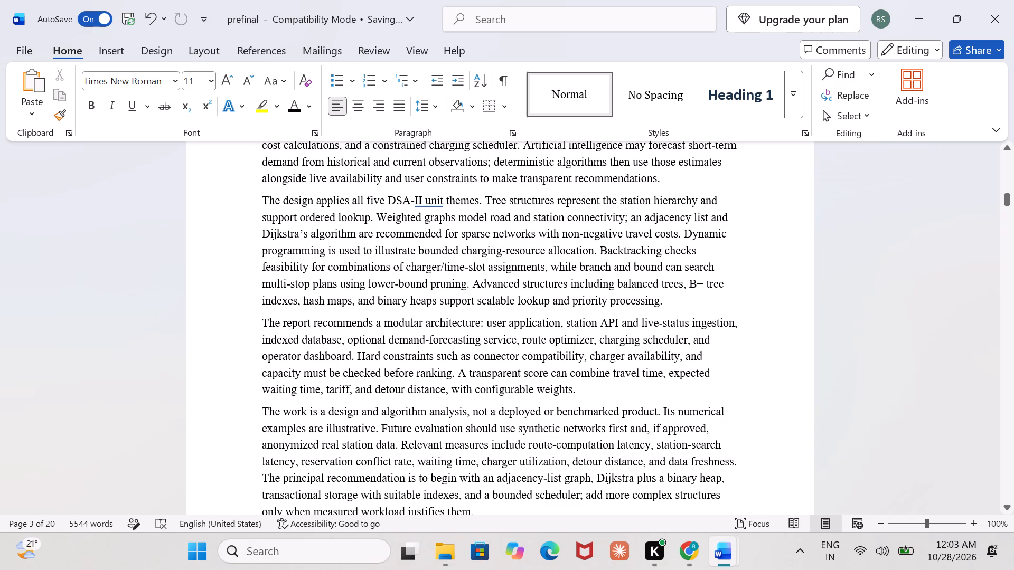
key("BackSpace")
key("space")
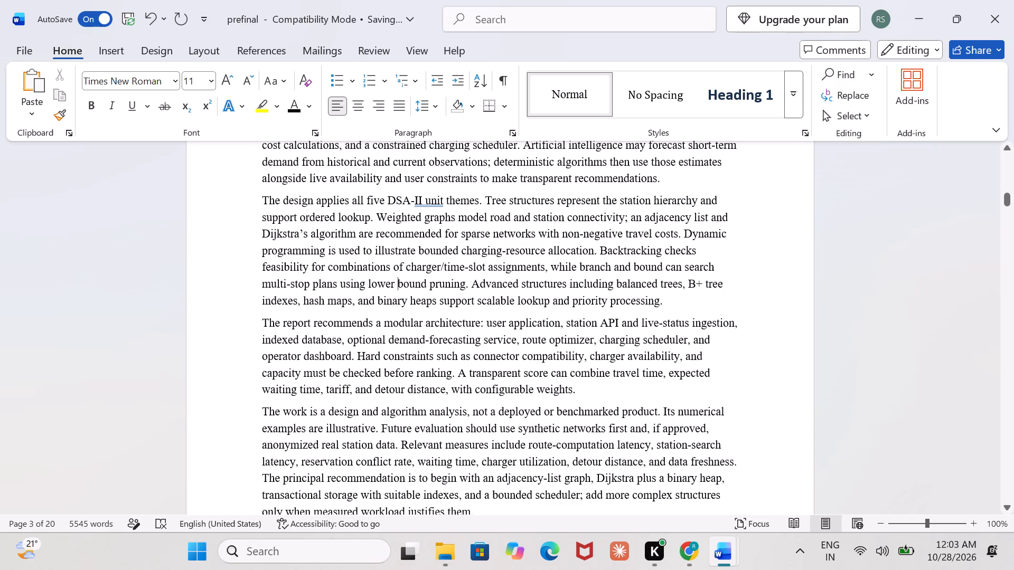
Replace the hyphens in "demand-forecasting" and "live-status" with spaces in the Executive Summary's fourth paragraph.
left_click(426, 336)
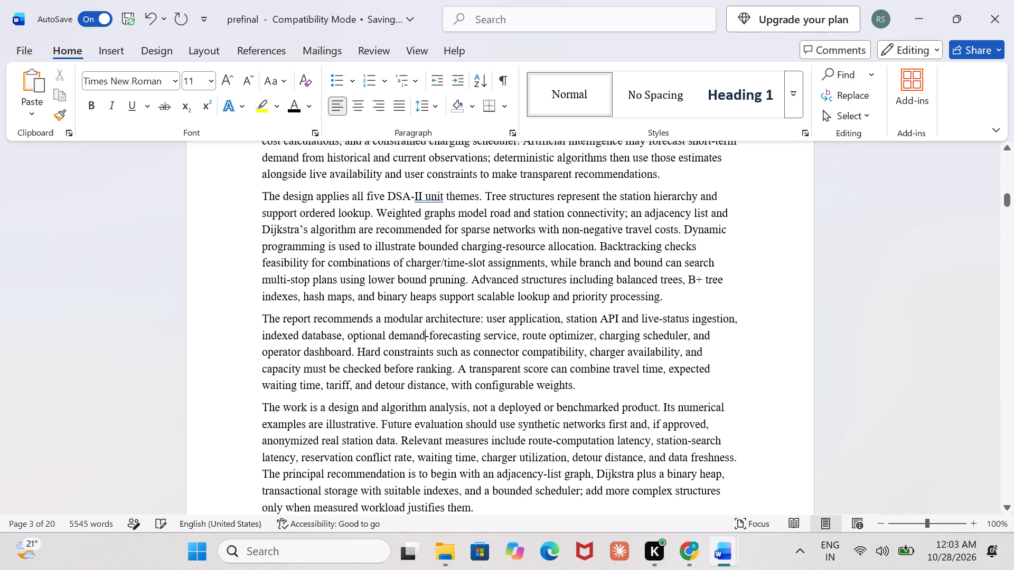
left_click(426, 336)
left_click(428, 336)
key("BackSpace")
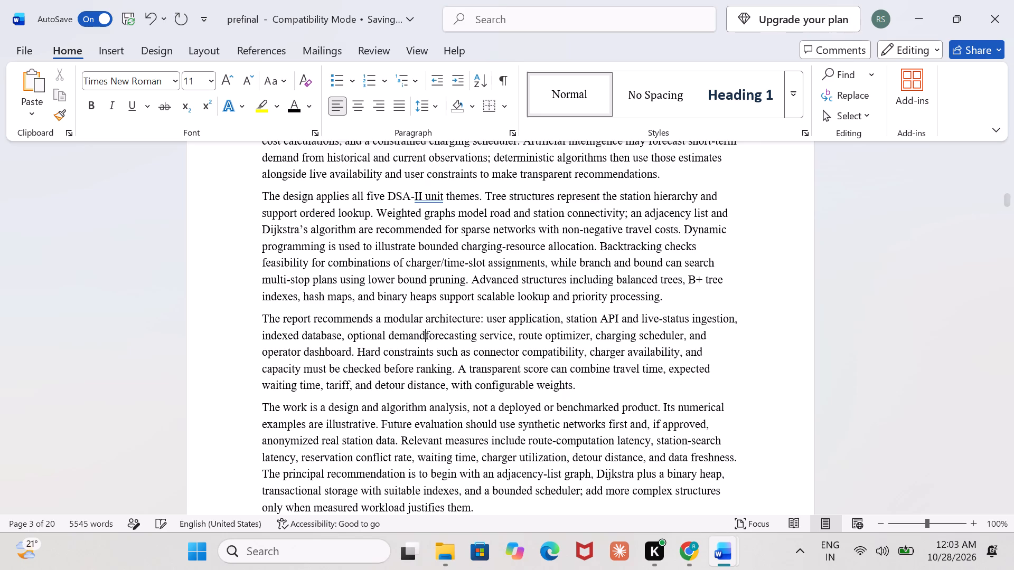
key("space")
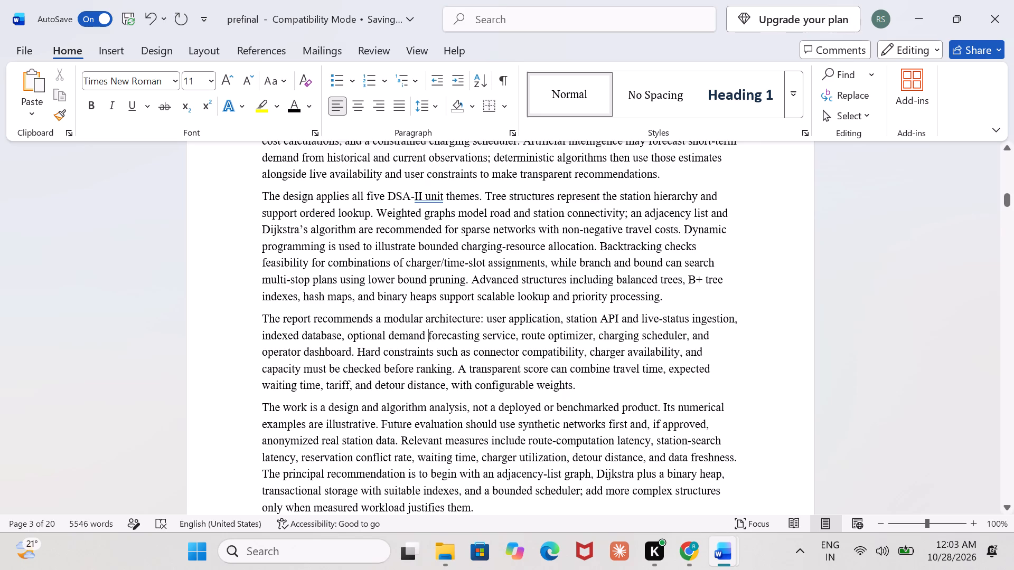
left_click(665, 319)
key("Left")
key("BackSpace")
key("space")
Replace the hyphens in "adjacency-list" and "station-search" with spaces in the Executive Summary's fifth paragraph.
scroll(665, 319, "down", 1)
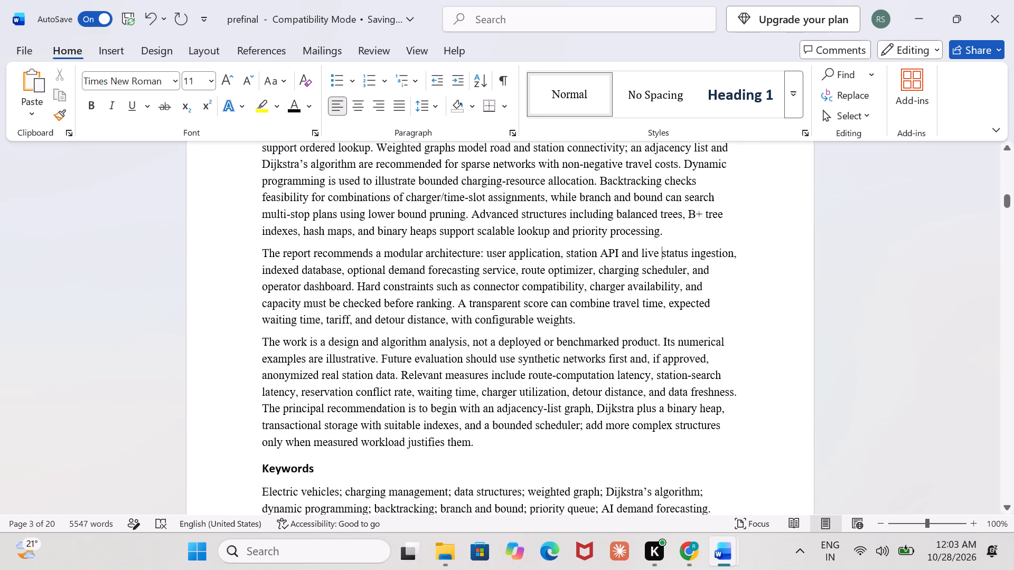
scroll(599, 396, "down", 1)
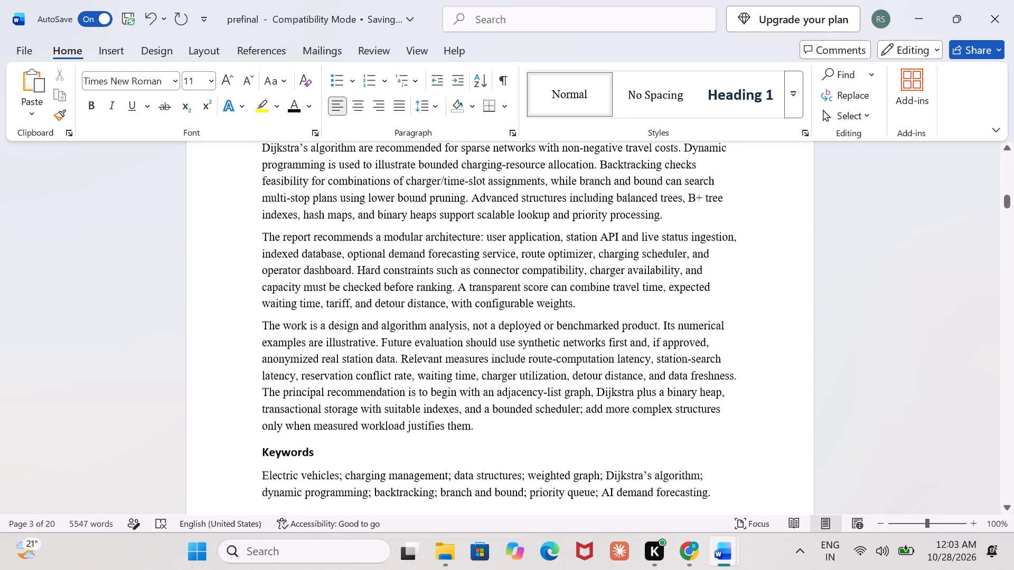
left_click(543, 394)
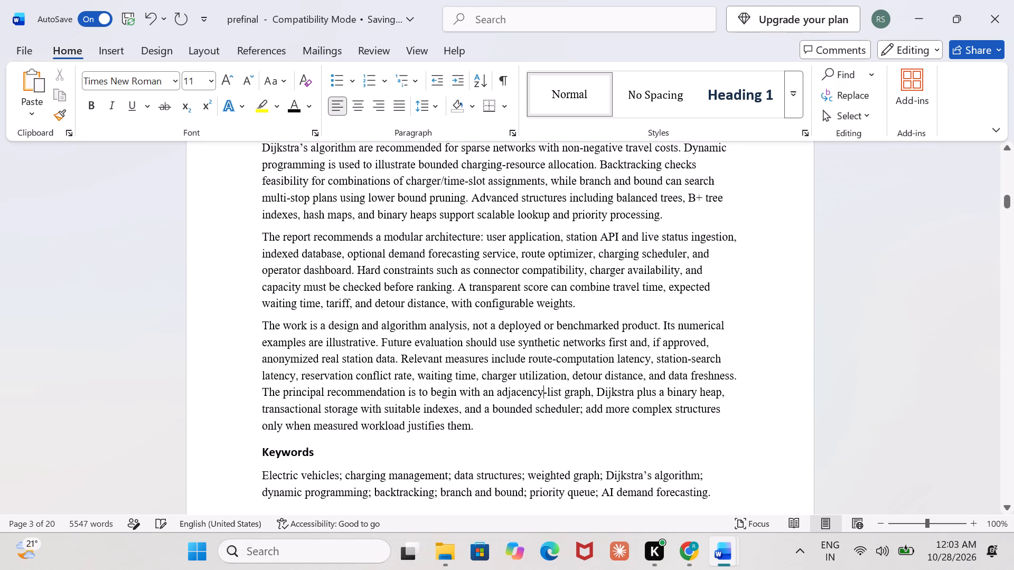
left_click(546, 394)
key("BackSpace")
key("space")
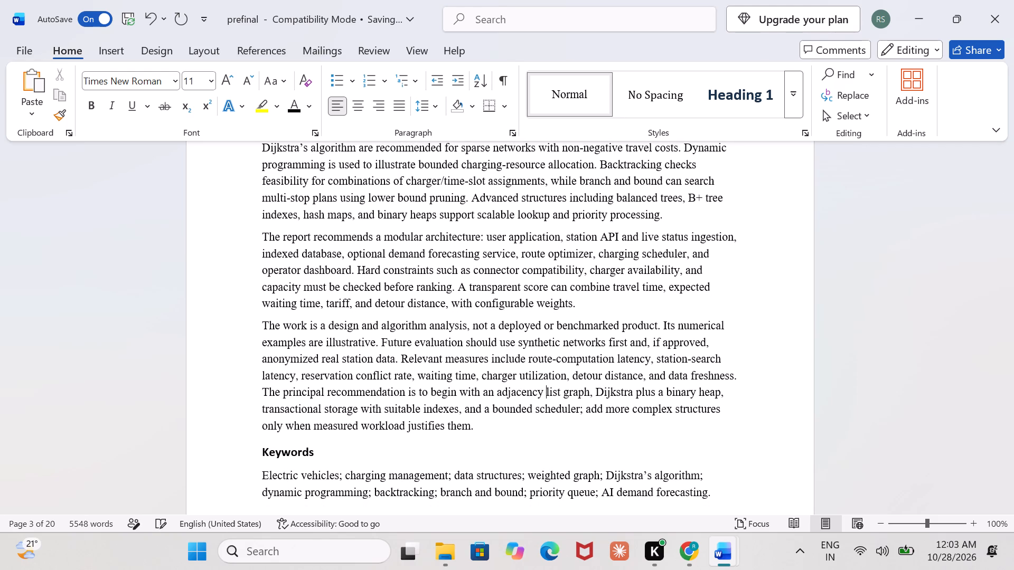
left_click(691, 357)
key("BackSpace")
key("space")
Replace the hyphens in "charging-management" and "shortest-path" with spaces in the second paragraph of the 3. Introduction section.
scroll(512, 470, "down", 2)
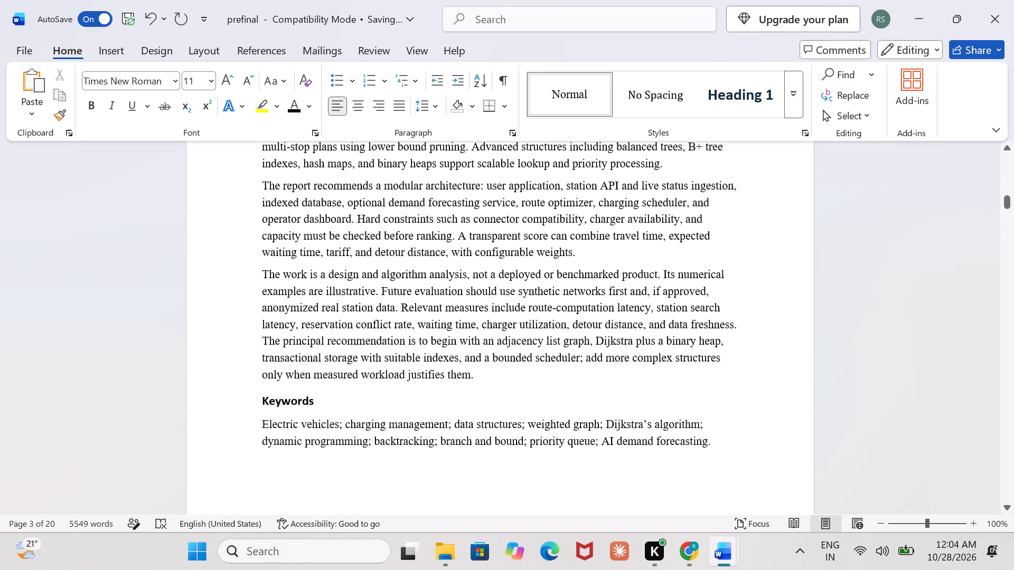
scroll(512, 470, "down", 1)
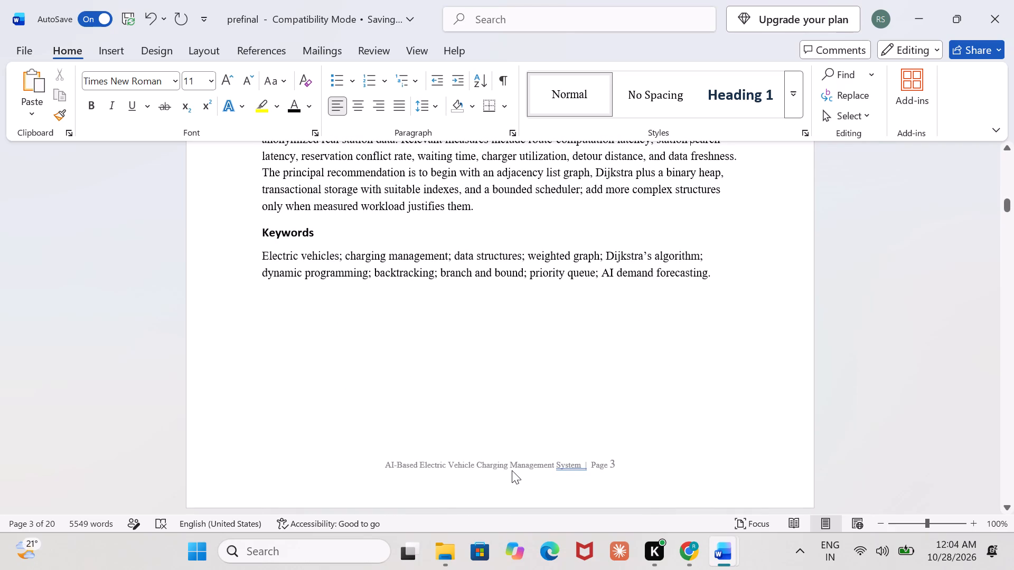
scroll(512, 470, "down", 3)
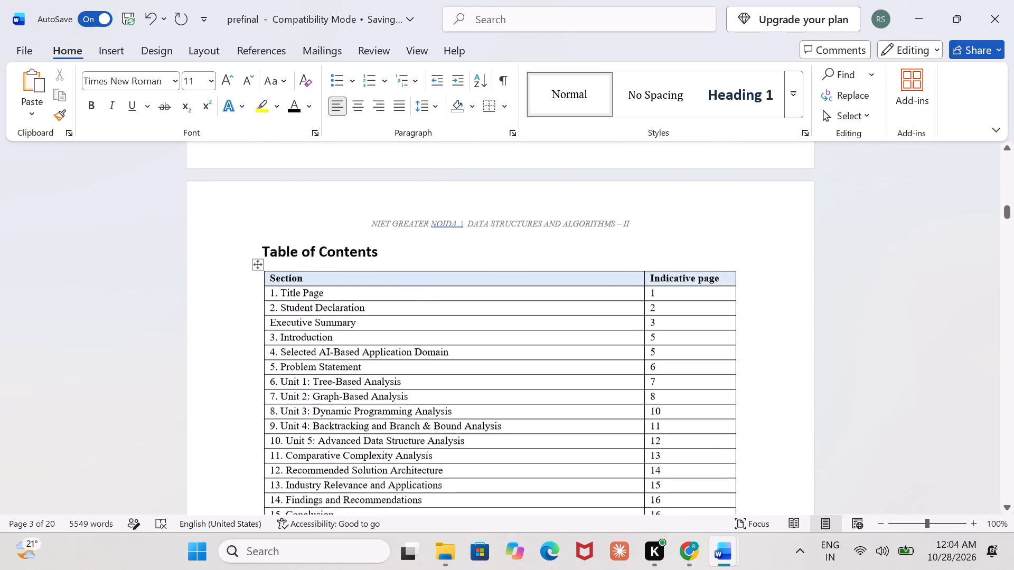
scroll(512, 470, "down", 4)
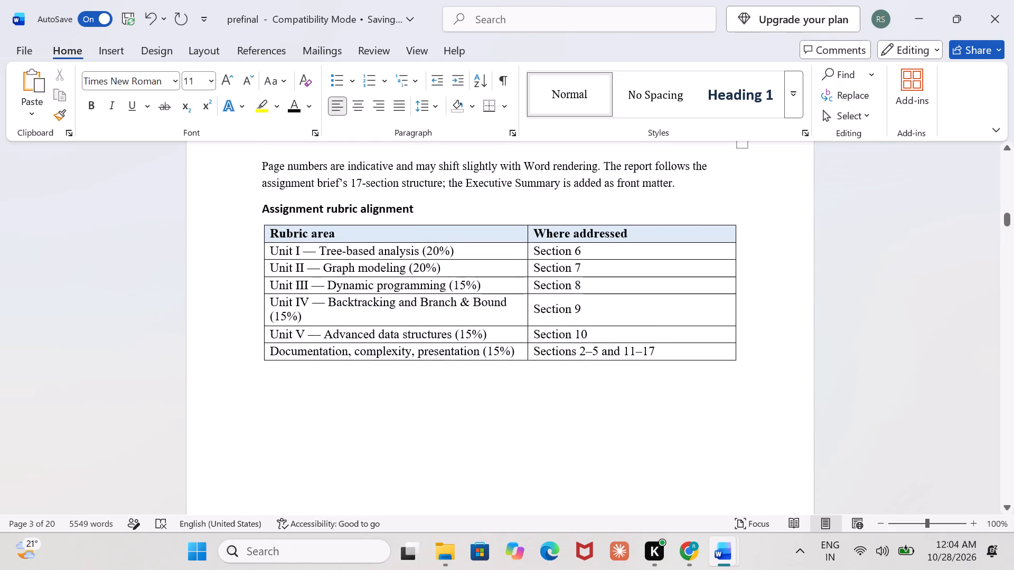
scroll(512, 470, "down", 1)
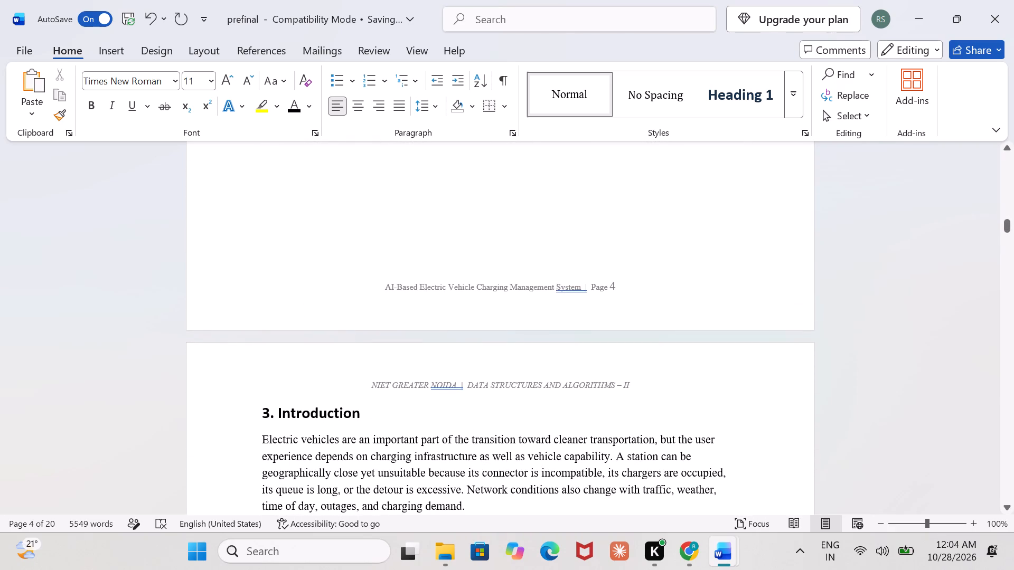
scroll(448, 500, "down", 1)
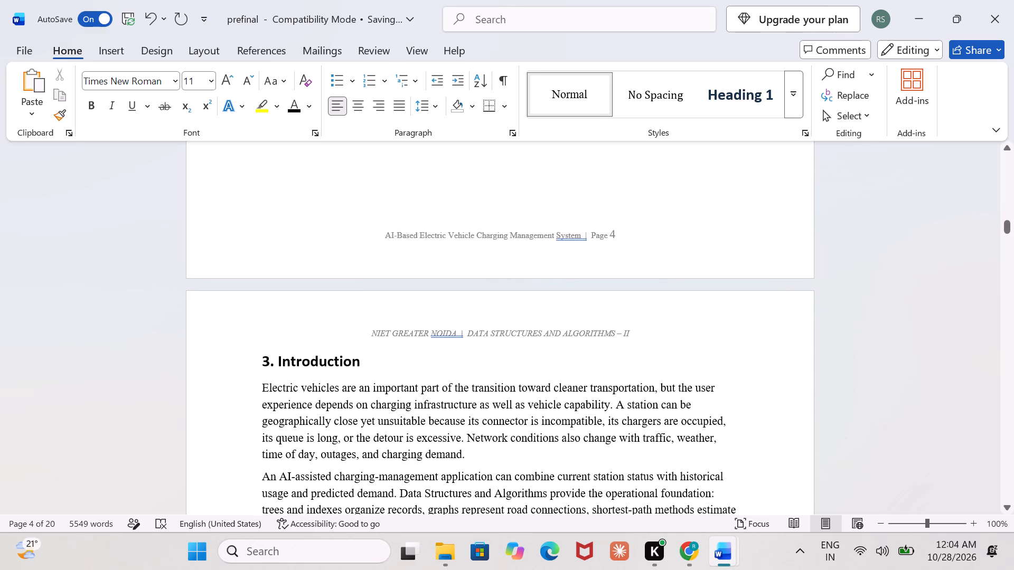
scroll(448, 500, "down", 1)
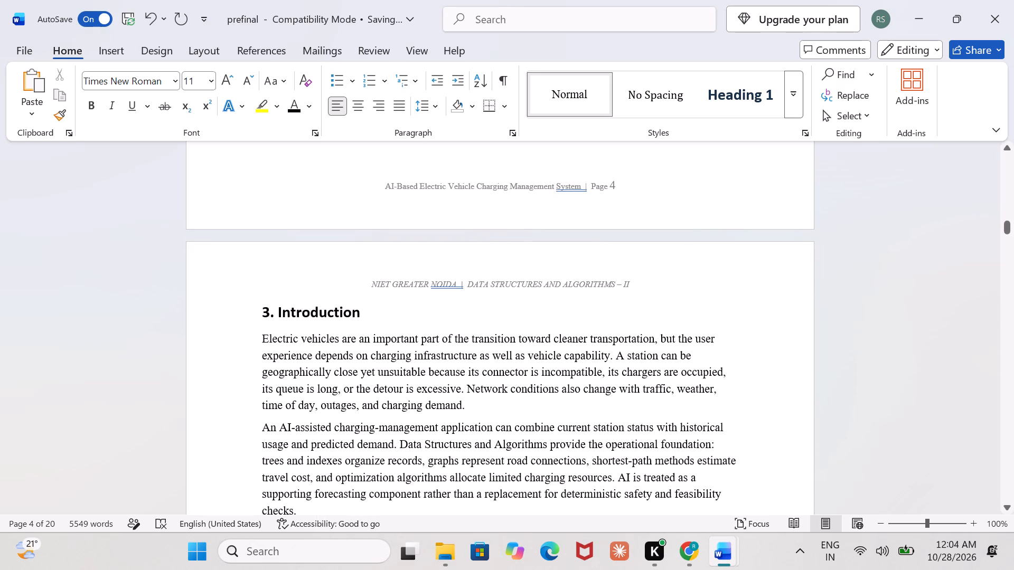
left_click(377, 428)
key("equal")
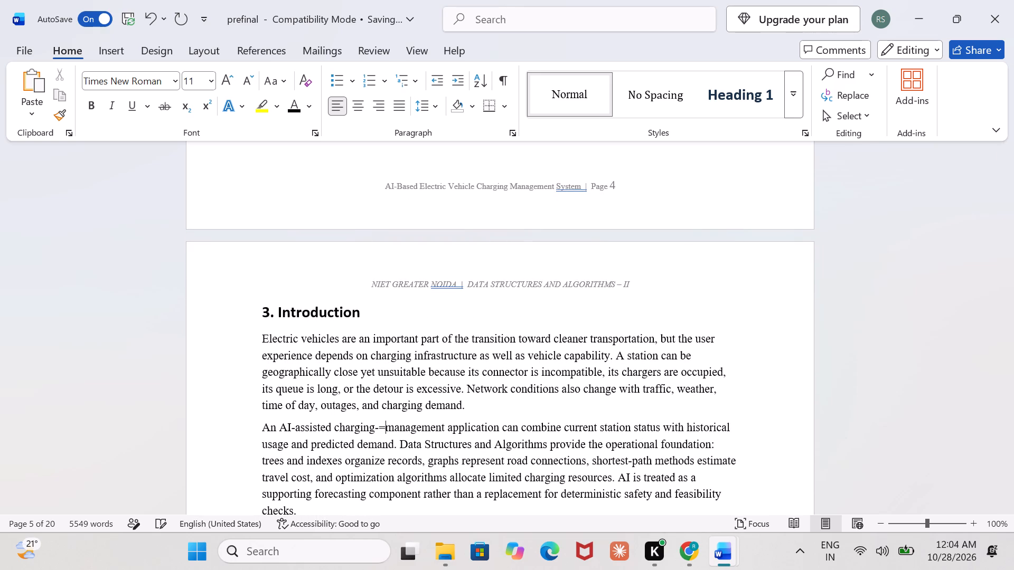
key("BackSpace")
key("BackSpace")
key("space")
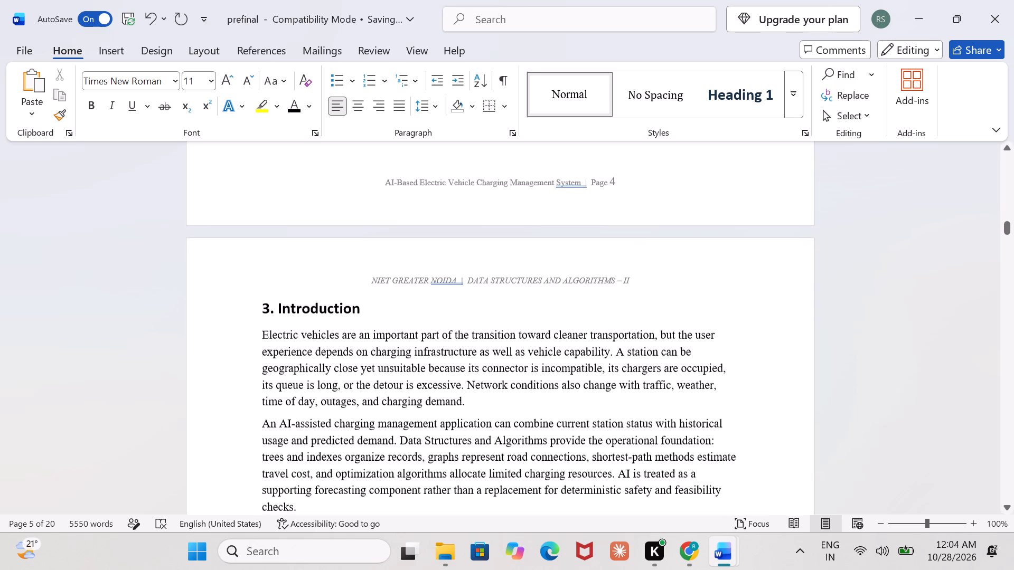
left_click(631, 457)
key("BackSpace")
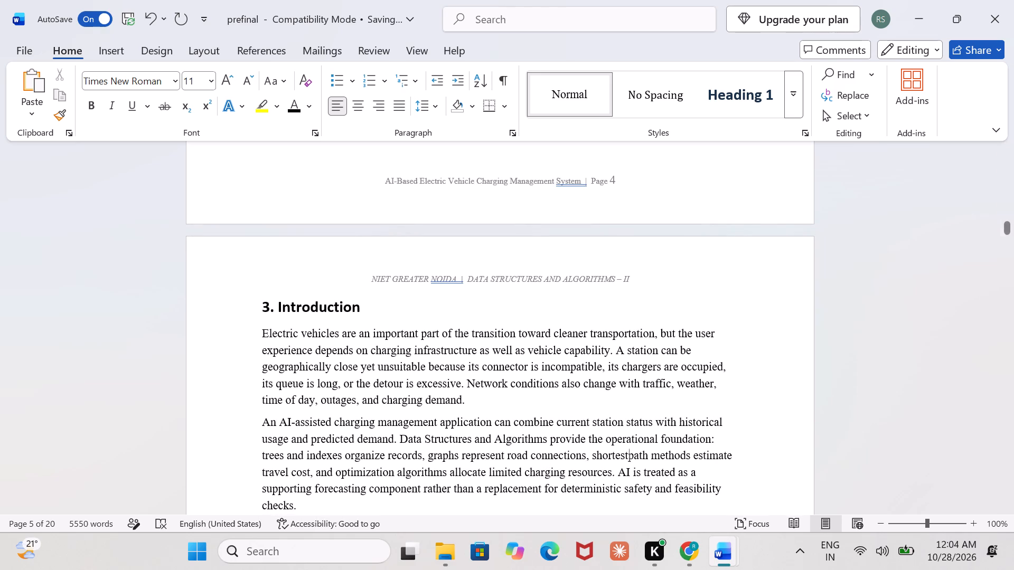
key("space")
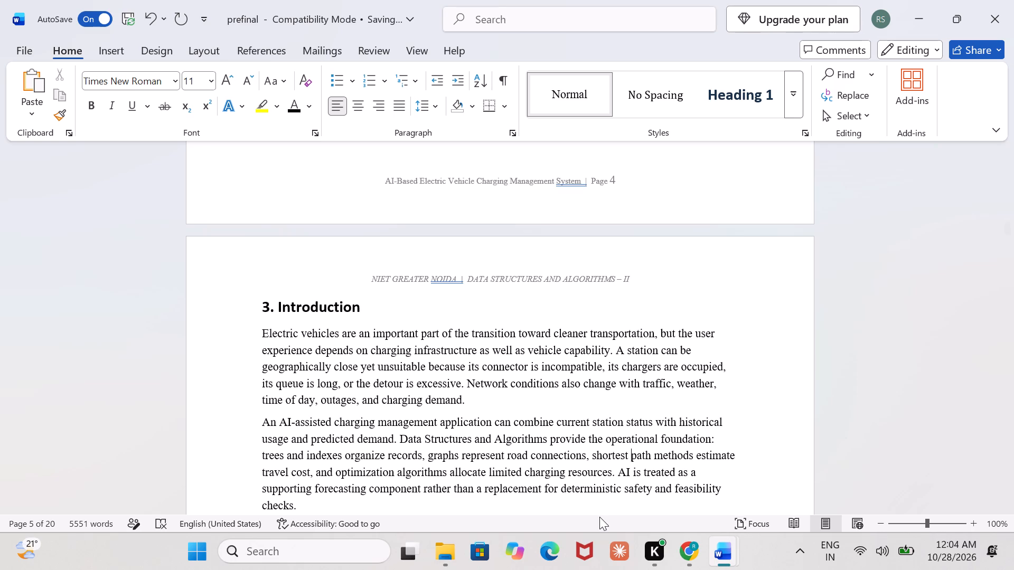
Replace the hyphens in "semi-public", "energy-management" and "charging-station" with spaces in the paragraph under 4. Selected AI-Based Application Domain.
scroll(599, 517, "down", 1)
scroll(627, 454, "down", 2)
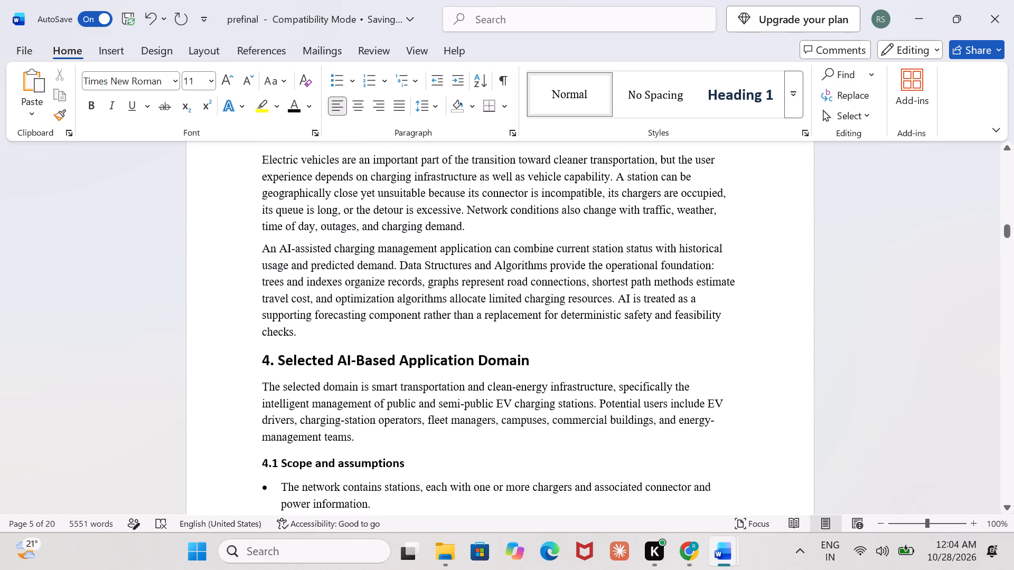
left_click(465, 404)
key("BackSpace")
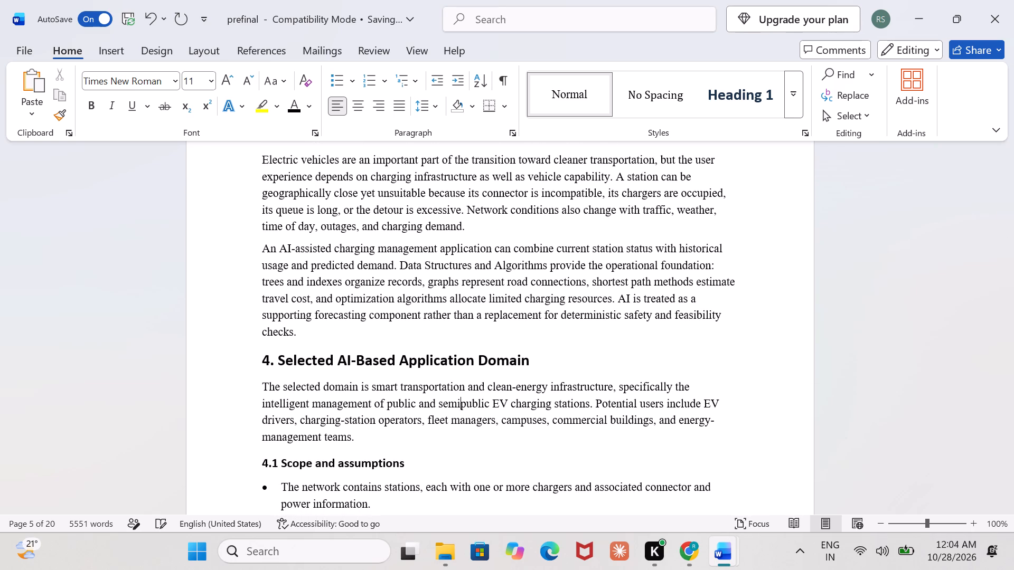
key("space")
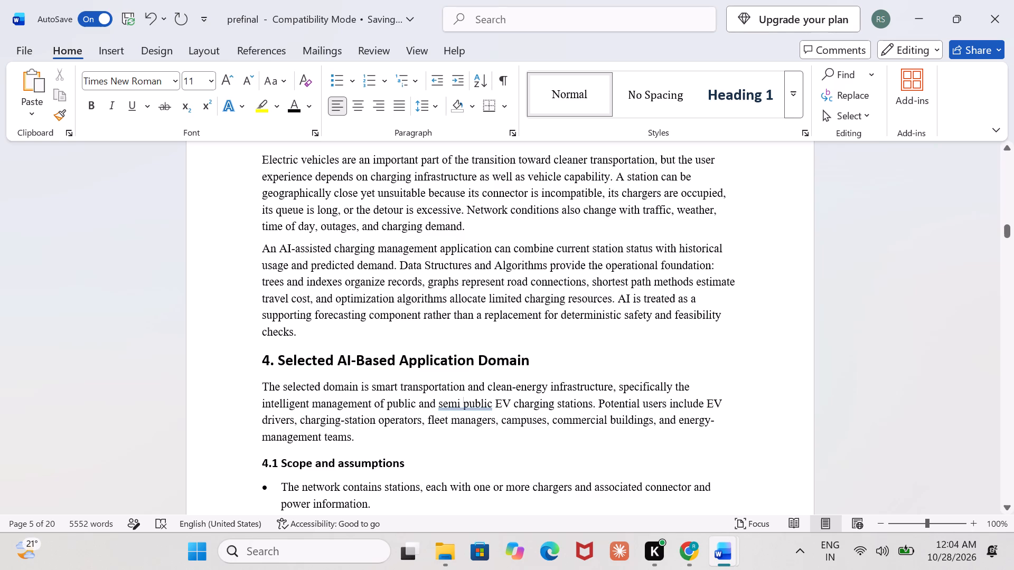
left_click(717, 426)
key("BackSpace")
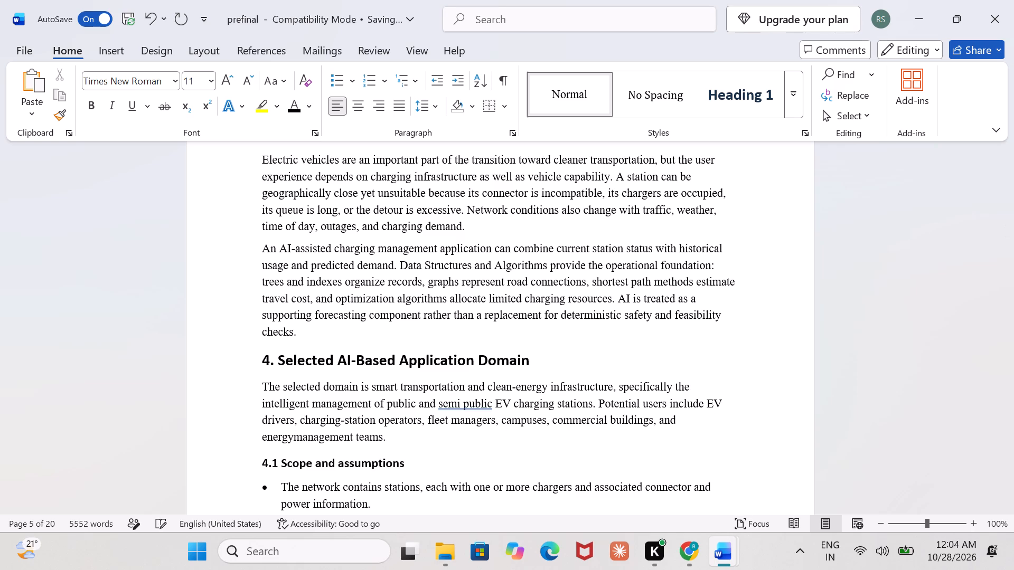
key("space")
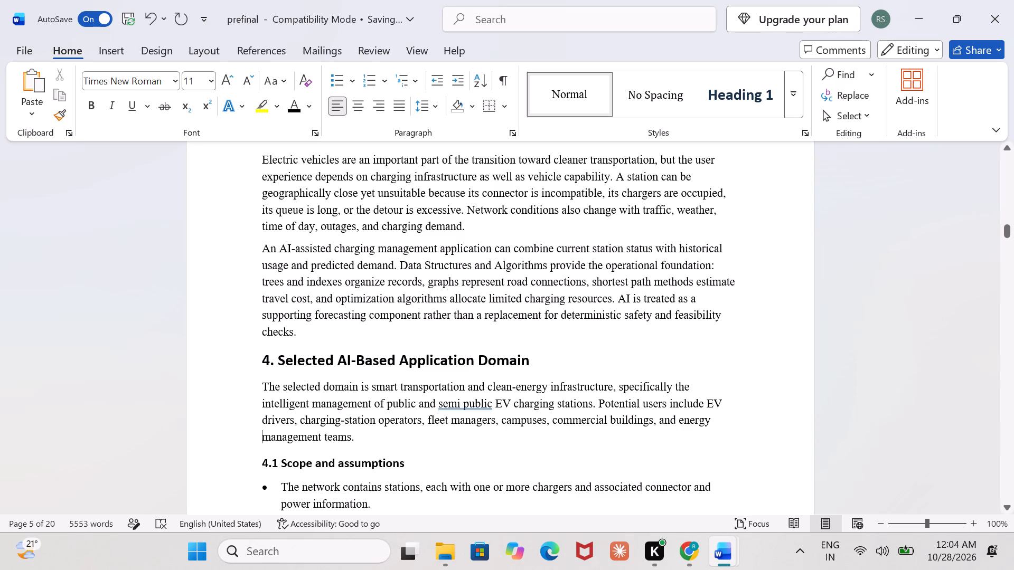
left_click(343, 416)
left_click(343, 416)
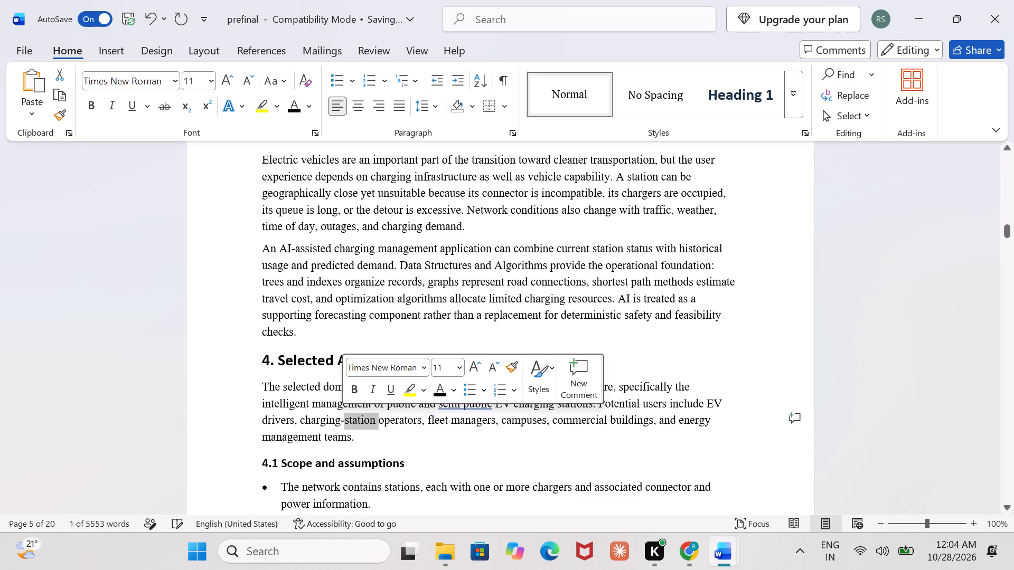
left_click(343, 416)
key("BackSpace")
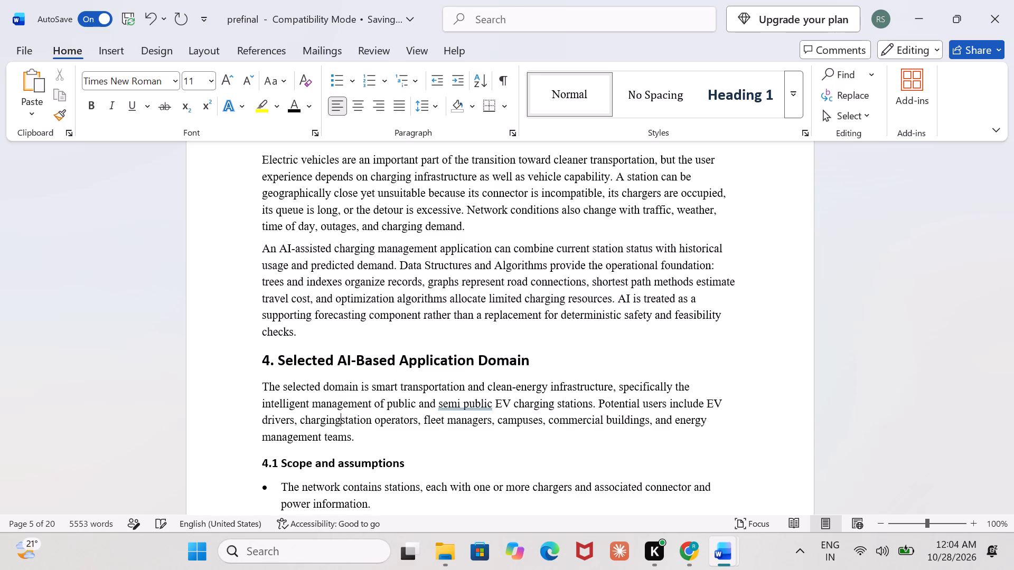
key("space")
Proofread the 4.1 Scope and assumptions bullets and the 4.2 Sustainability alignment paragraph for hyphens and dashes.
scroll(453, 457, "down", 1)
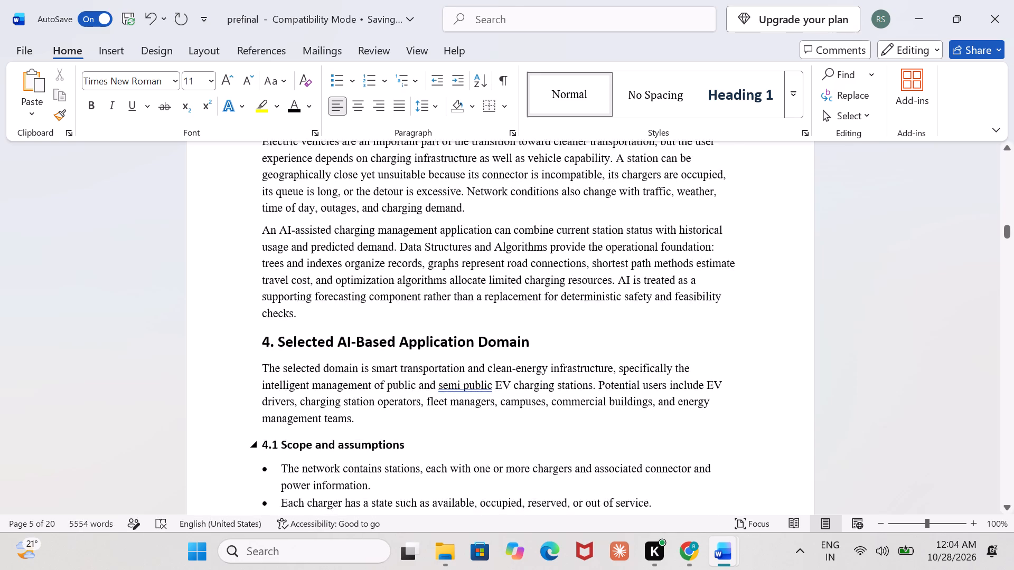
scroll(453, 457, "down", 1)
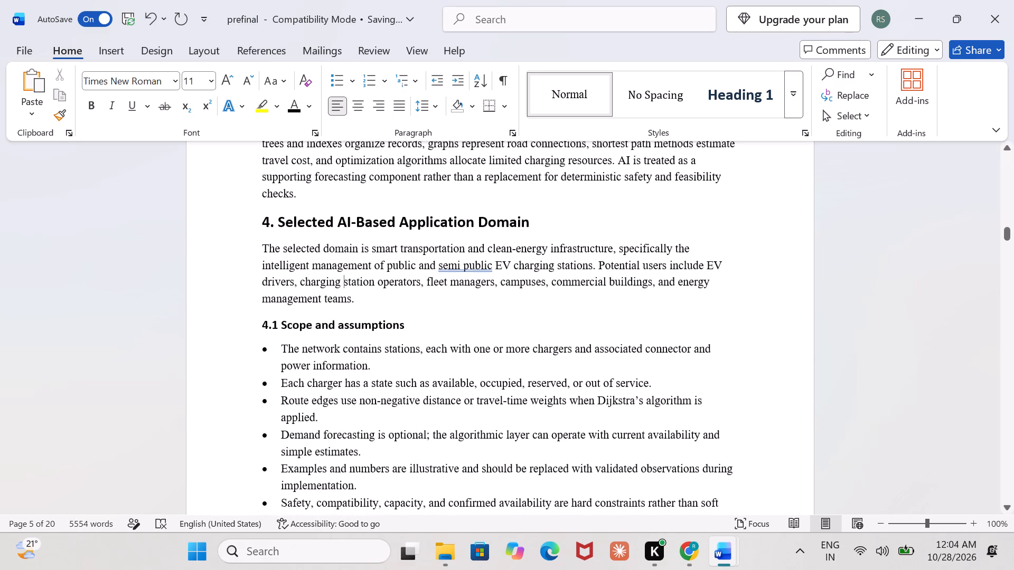
scroll(580, 421, "down", 1)
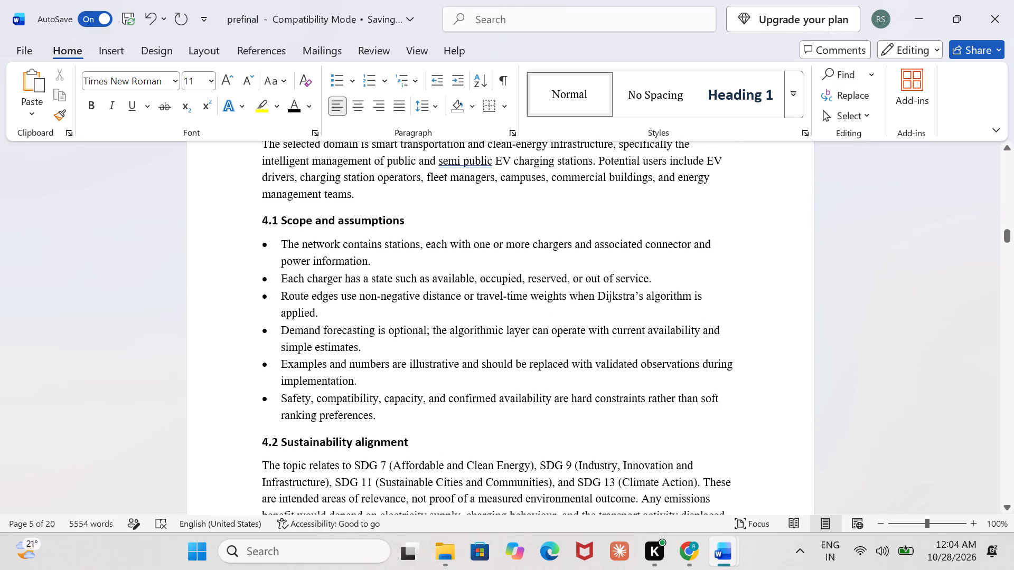
scroll(600, 400, "down", 3)
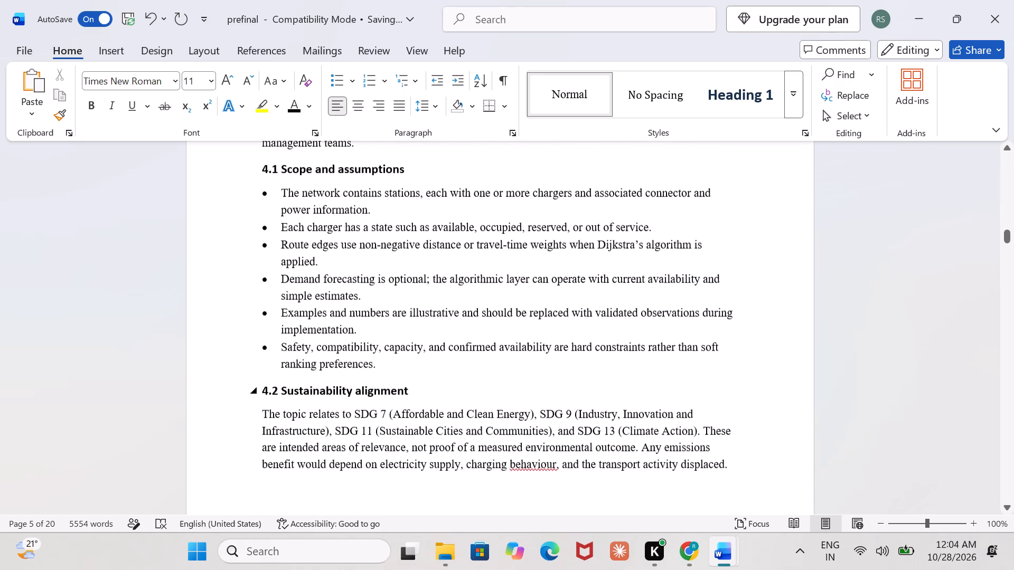
scroll(600, 400, "down", 2)
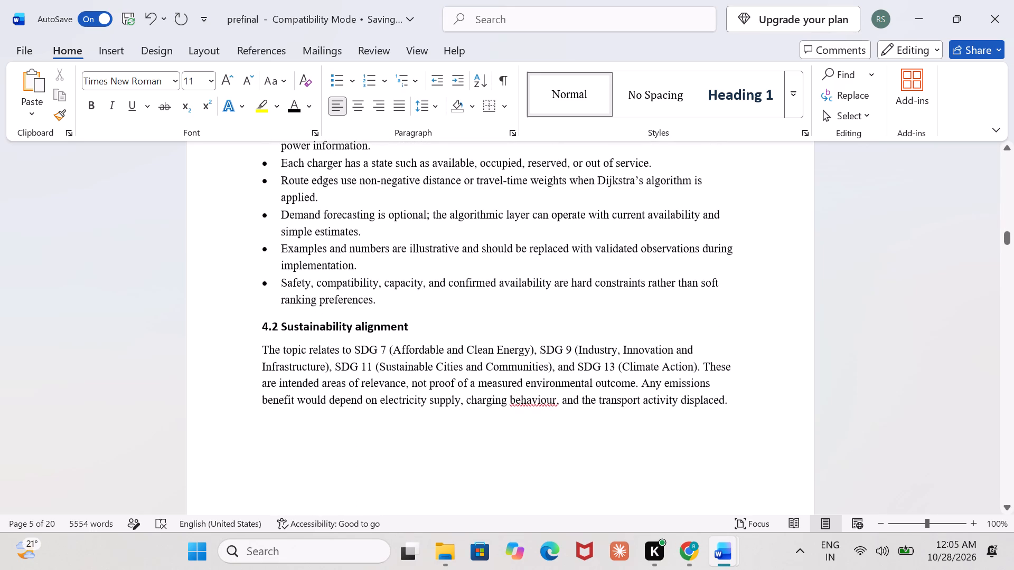
scroll(589, 411, "down", 2)
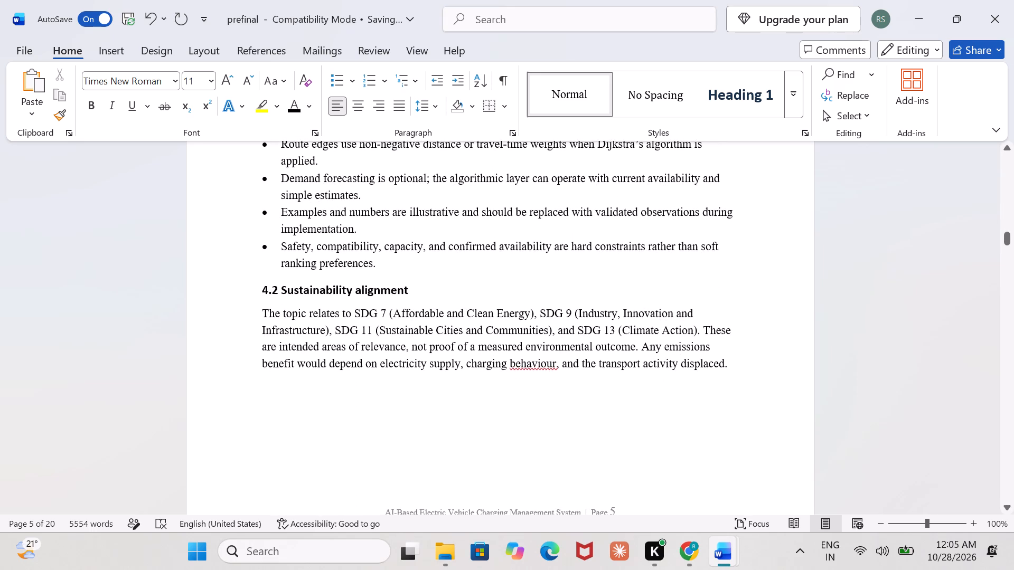
scroll(589, 411, "down", 3)
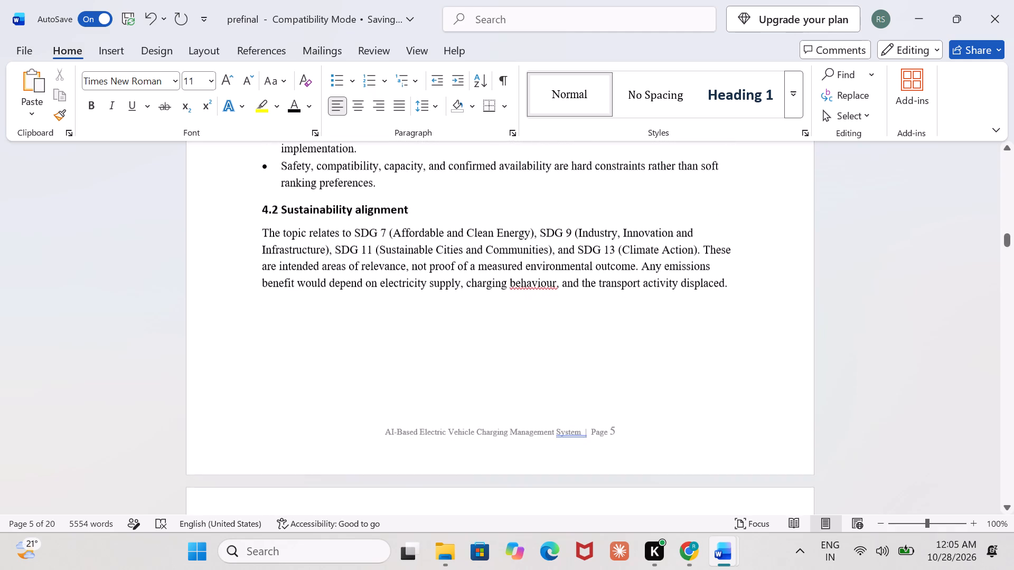
scroll(589, 411, "down", 3)
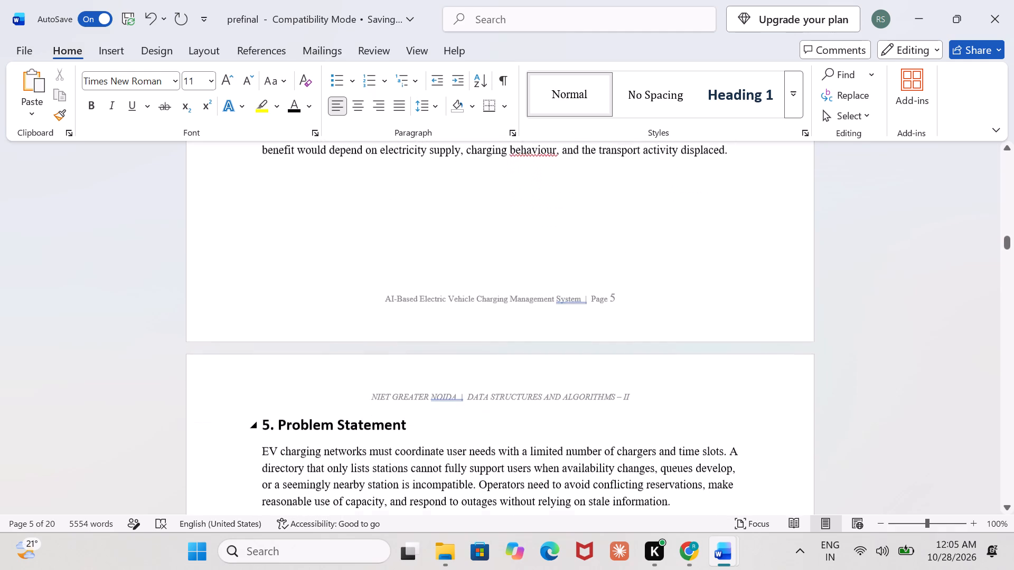
Replace the hyphen in "charging-station" with a space in the second paragraph of the 5. Problem Statement section.
scroll(589, 411, "down", 3)
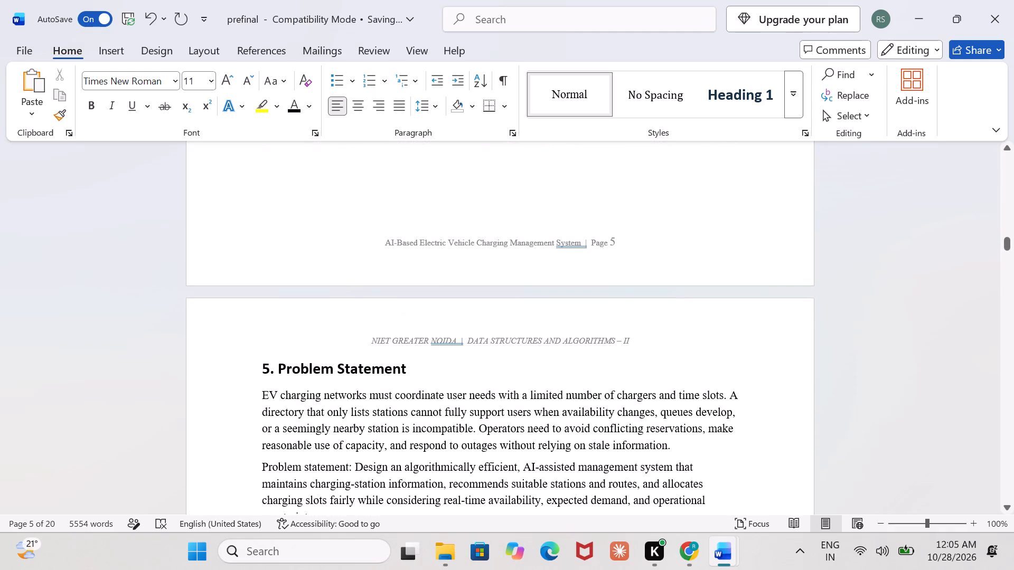
scroll(589, 411, "down", 1)
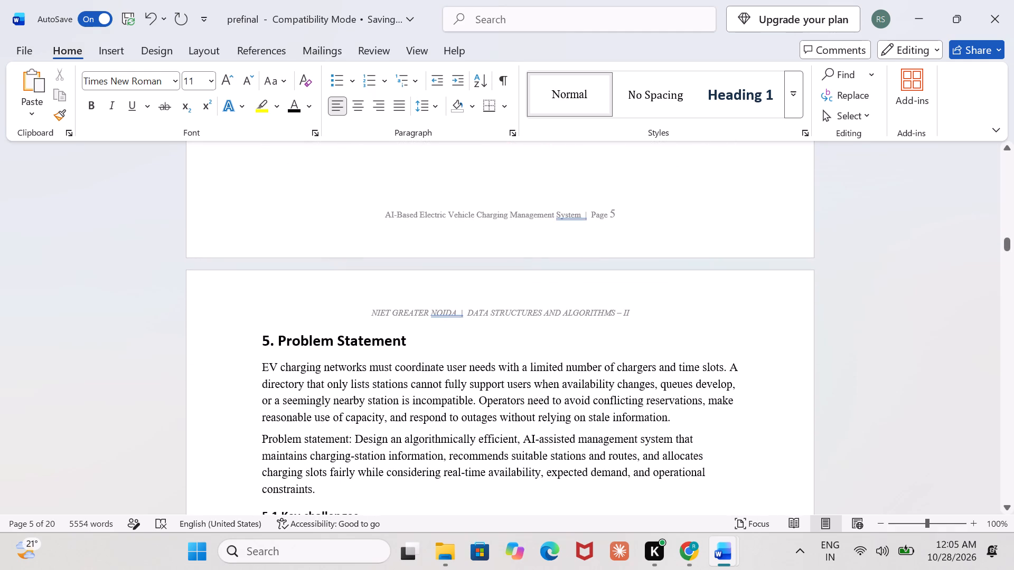
scroll(589, 411, "down", 1)
scroll(548, 441, "down", 1)
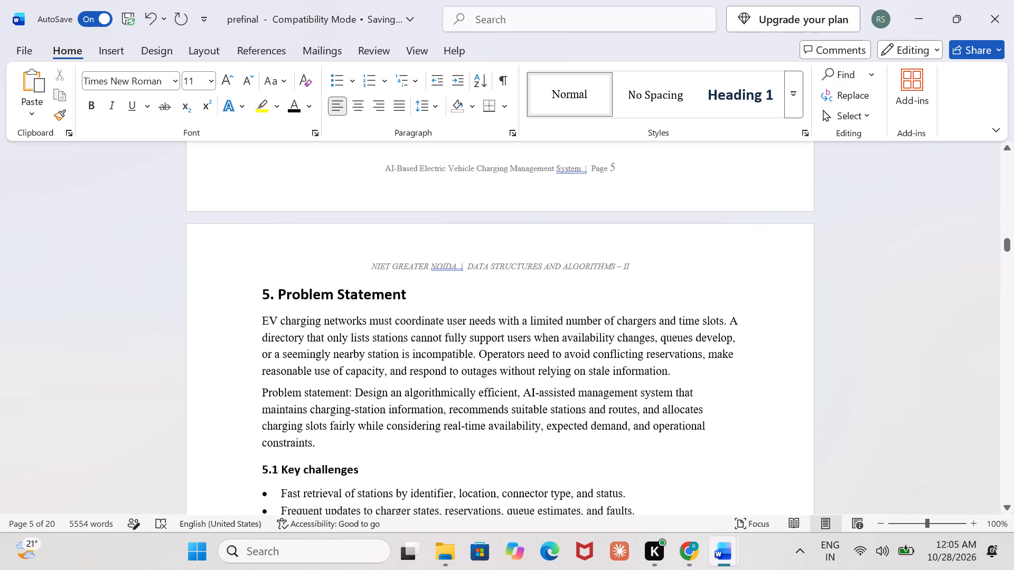
scroll(548, 441, "down", 1)
left_click(354, 393)
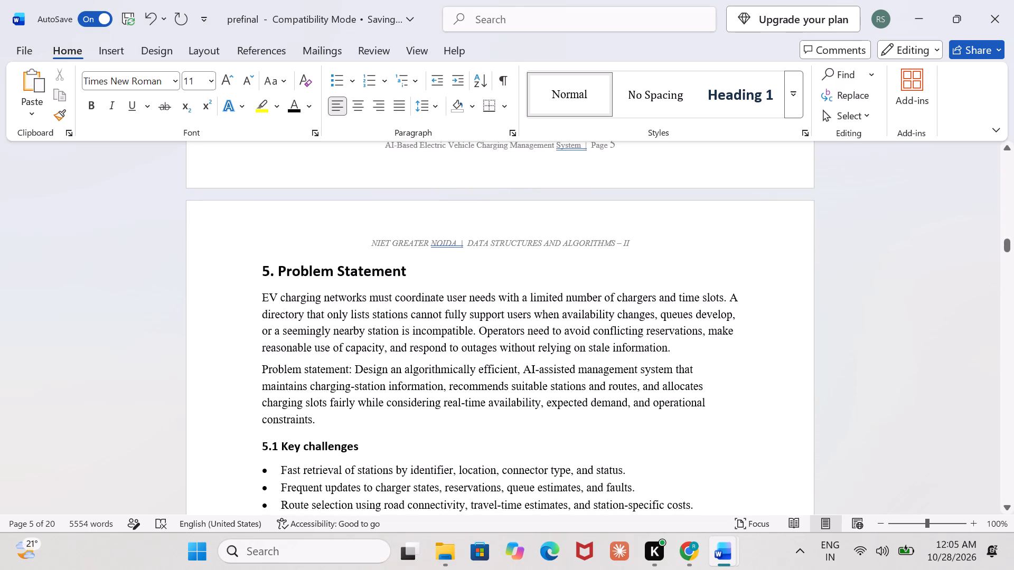
key("BackSpace")
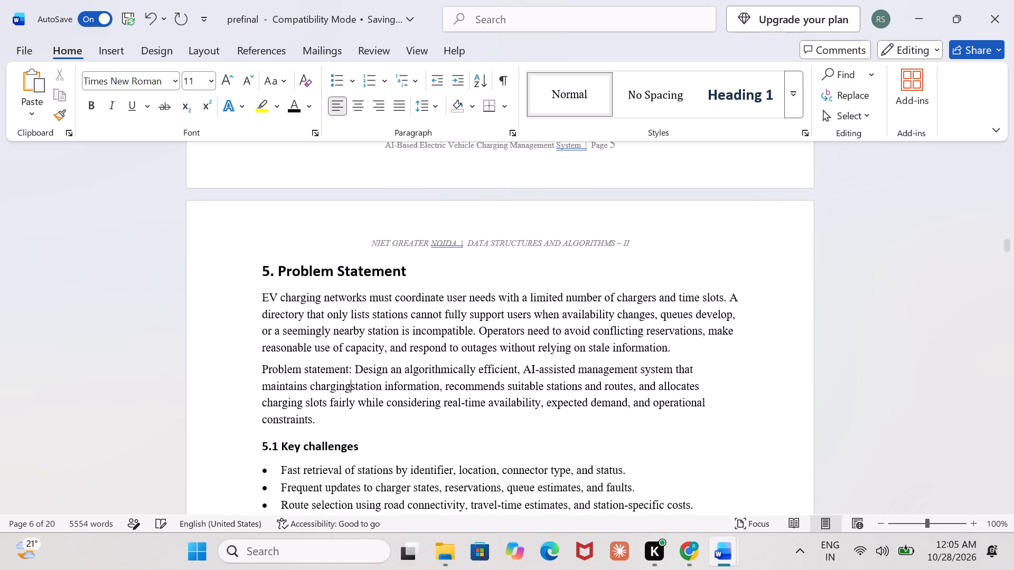
key("space")
Replace the hyphens in "travel-time" and "station-specific" with spaces in the route selection bullet under 5.1 Key challenges.
scroll(367, 477, "down", 1)
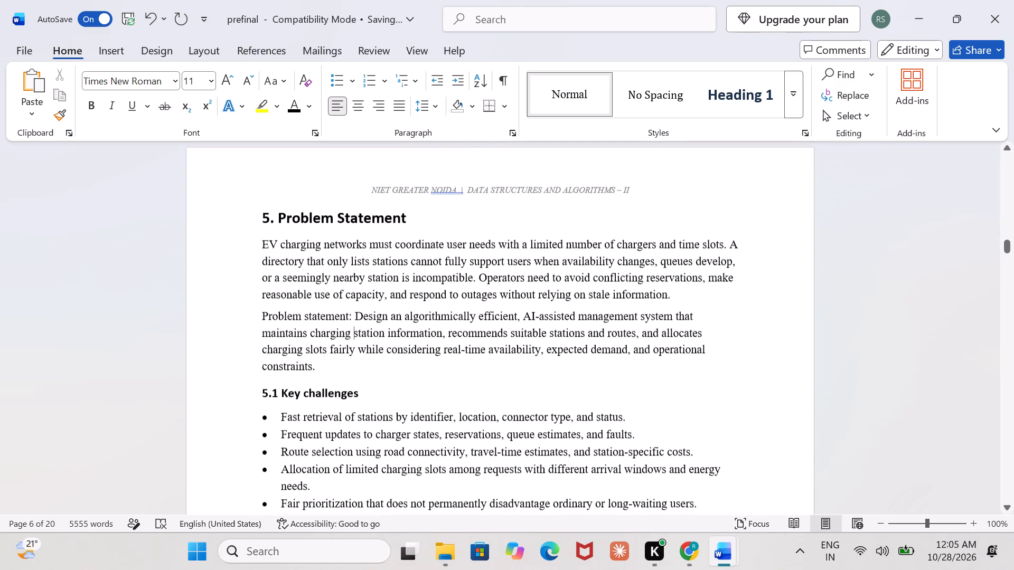
scroll(367, 477, "down", 1)
left_click(499, 442)
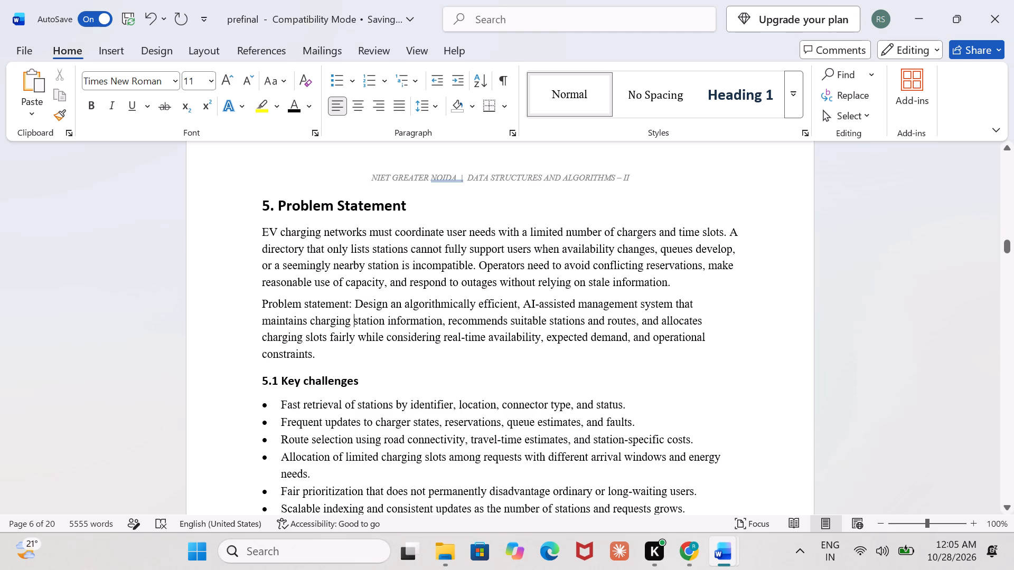
key("Right")
key("BackSpace")
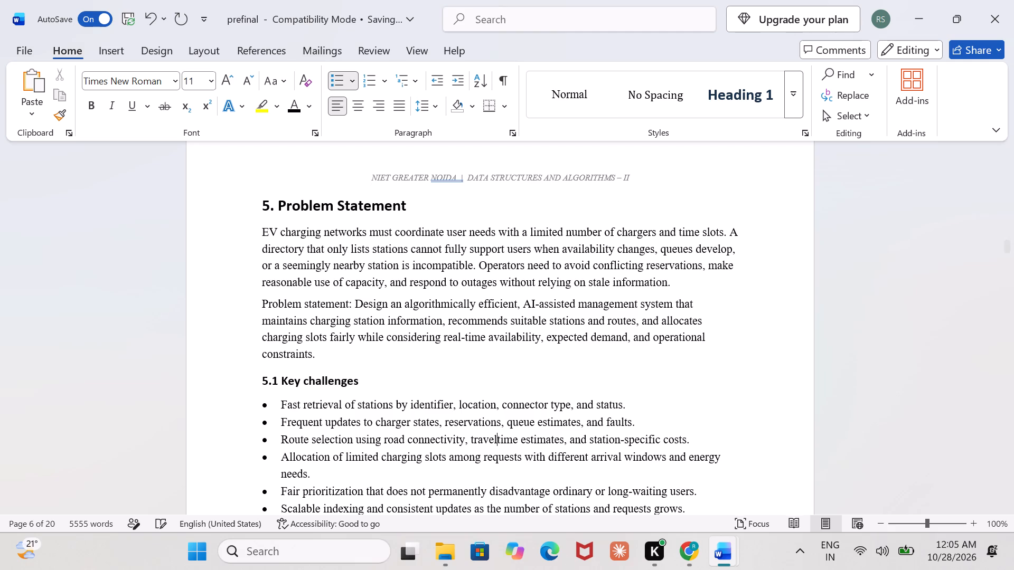
key("space")
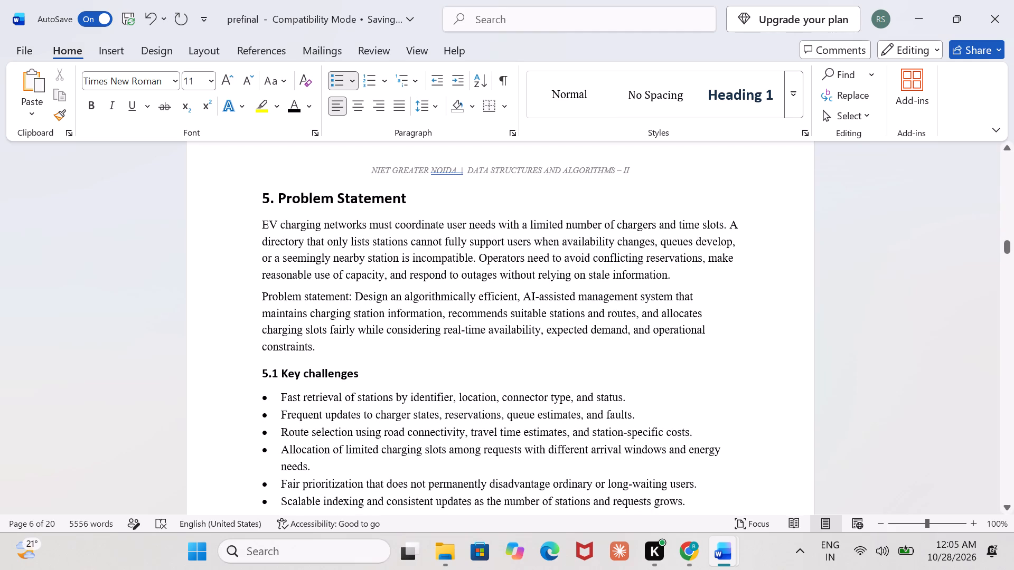
left_click(626, 433)
key("BackSpace")
key("space")
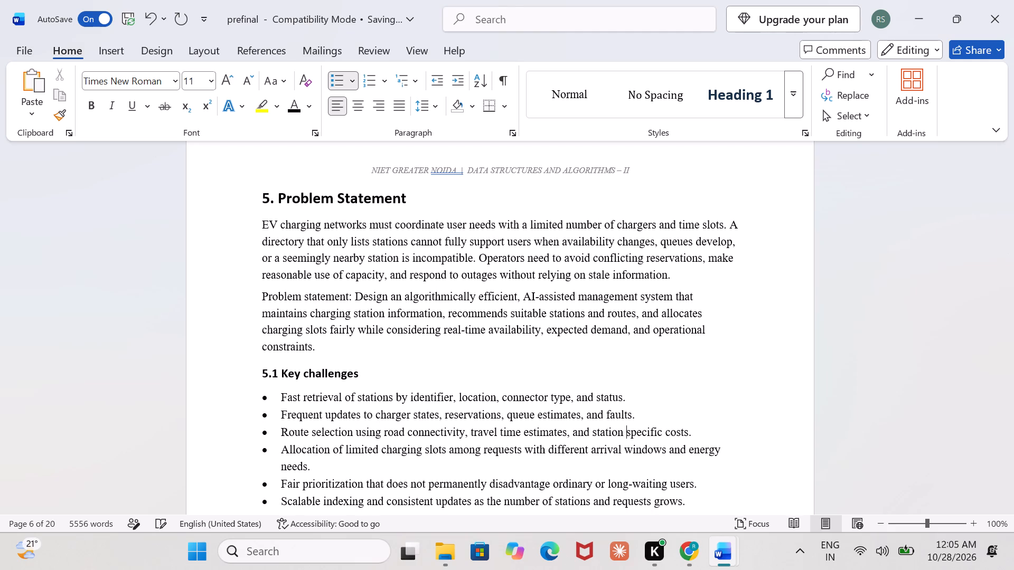